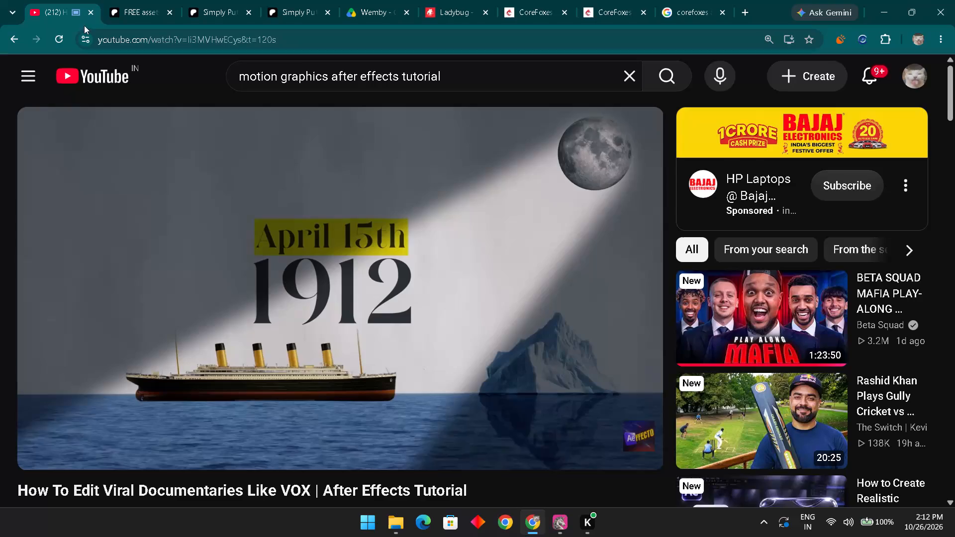
Play the After Effects tutorial video on editing viral documentaries like VOX.
{"action": "left_click", "coordinate": [283, 257]}
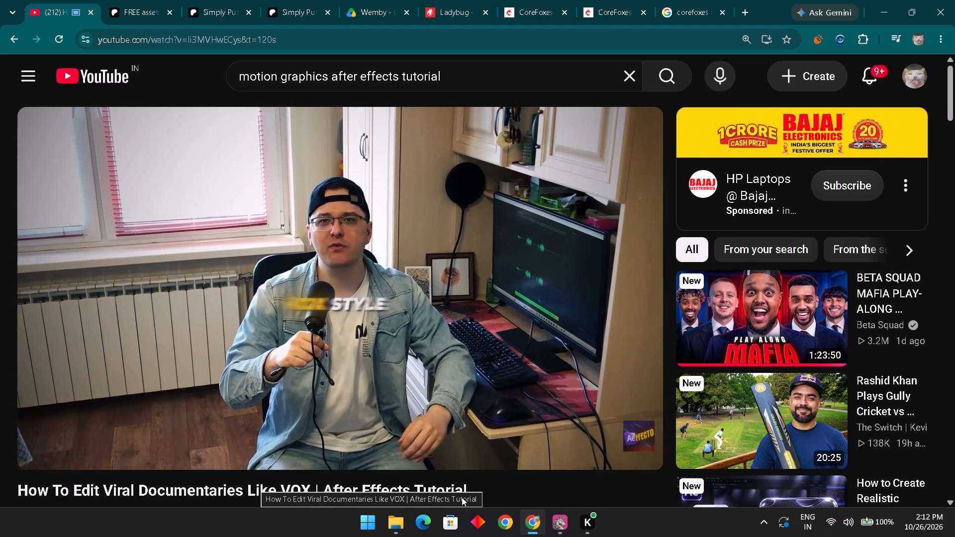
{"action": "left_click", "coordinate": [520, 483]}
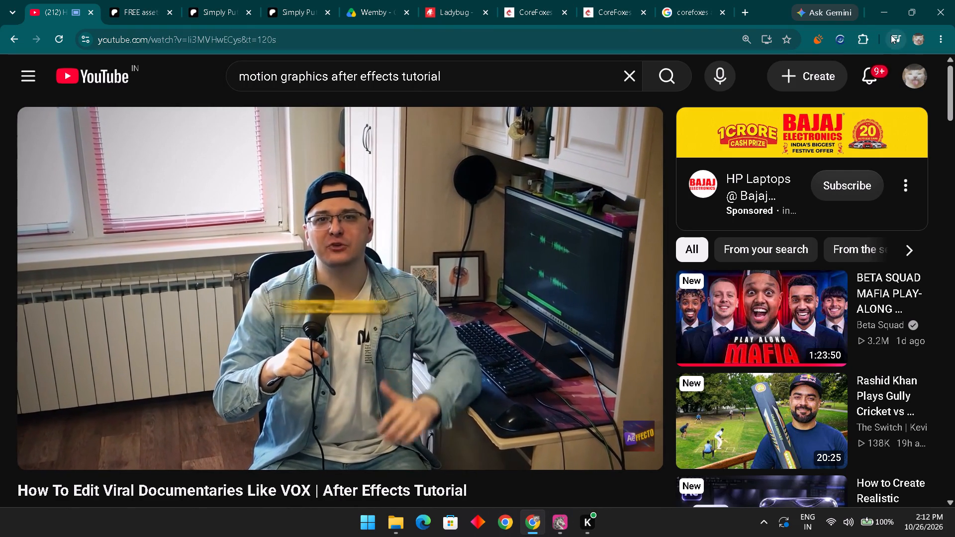
Close all the other browser tabs, including the Patreon, Drive, Ladybug, CoreFoxes and Google search ones, keeping only the YouTube tutorial open.
{"action": "triple_click", "coordinate": [173, 16]}
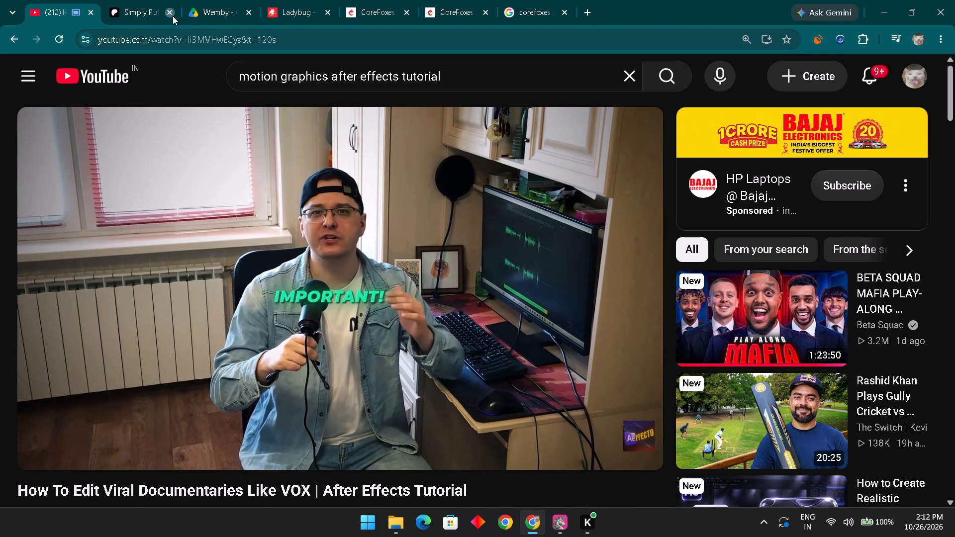
{"action": "left_click", "coordinate": [173, 16]}
{"action": "left_click", "coordinate": [218, 15]}
{"action": "left_click", "coordinate": [145, 0]}
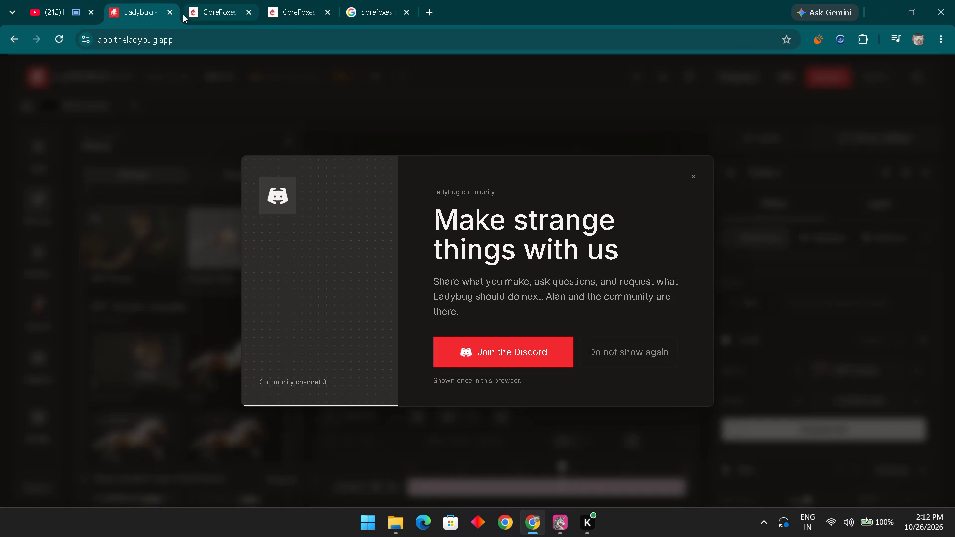
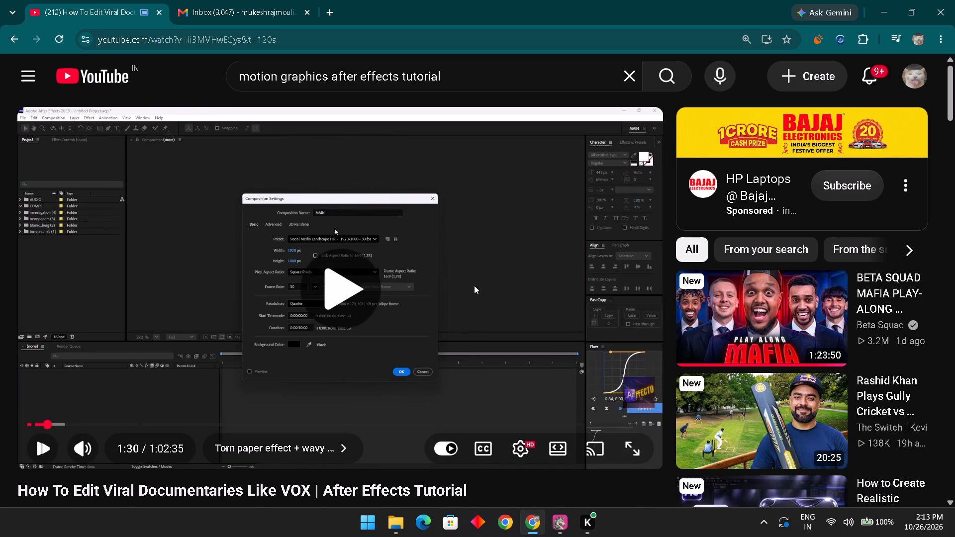
Pause the tutorial, switch to EffectCraft and start a new composition with the Social Media Landscape HD 1920x1080 30 fps preset.
{"action": "left_click", "coordinate": [474, 285]}
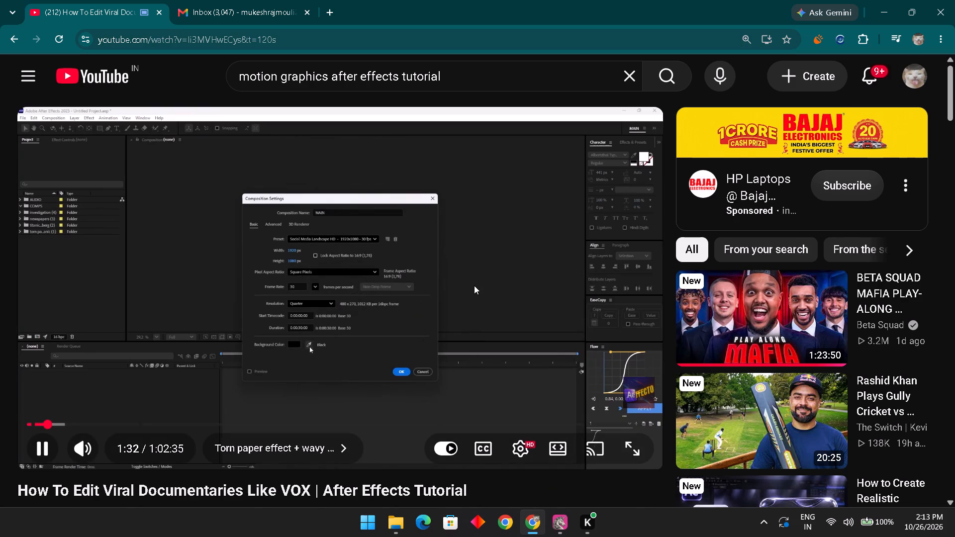
{"action": "left_click", "coordinate": [552, 524]}
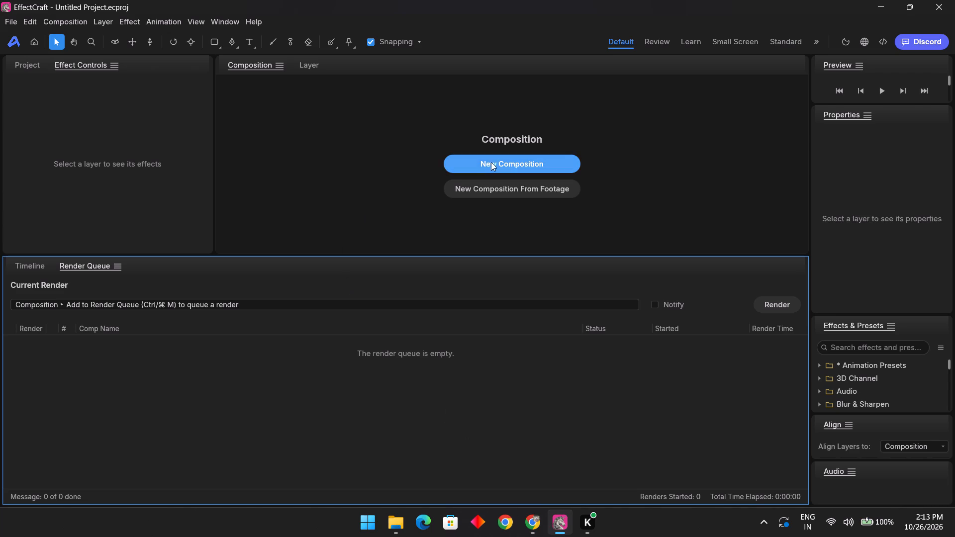
{"action": "left_click", "coordinate": [494, 161]}
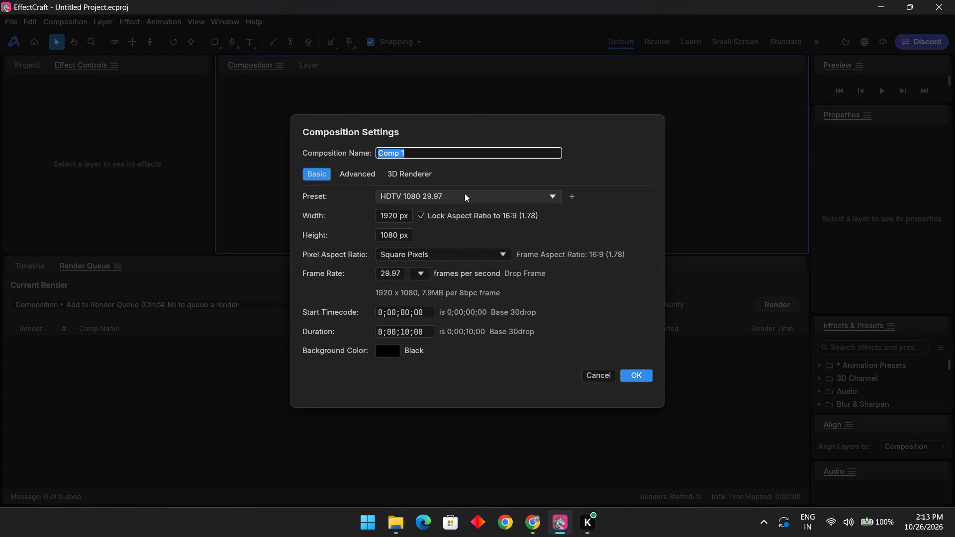
{"action": "left_click", "coordinate": [465, 193]}
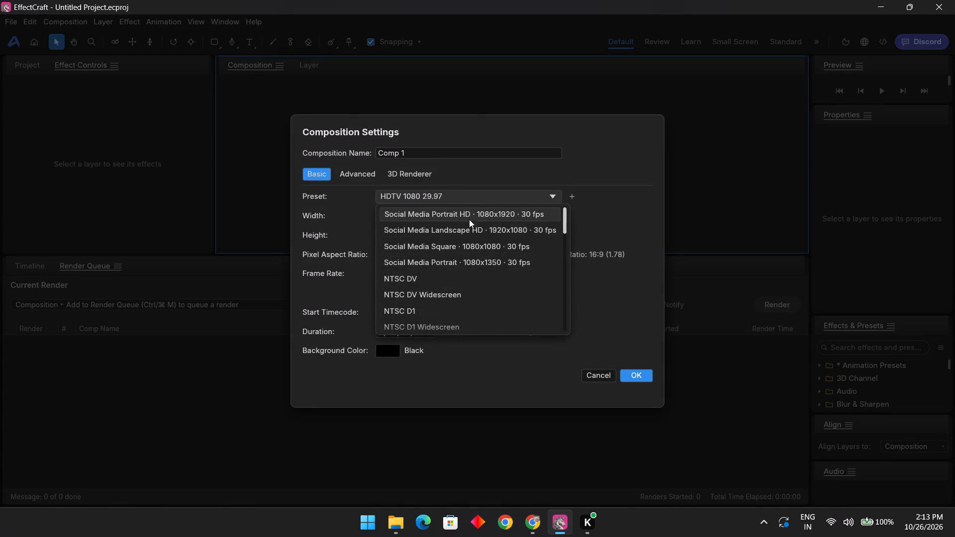
{"action": "left_click", "coordinate": [474, 229]}
Check the tutorial's composition settings and name the new composition main.
{"action": "left_click", "coordinate": [528, 528]}
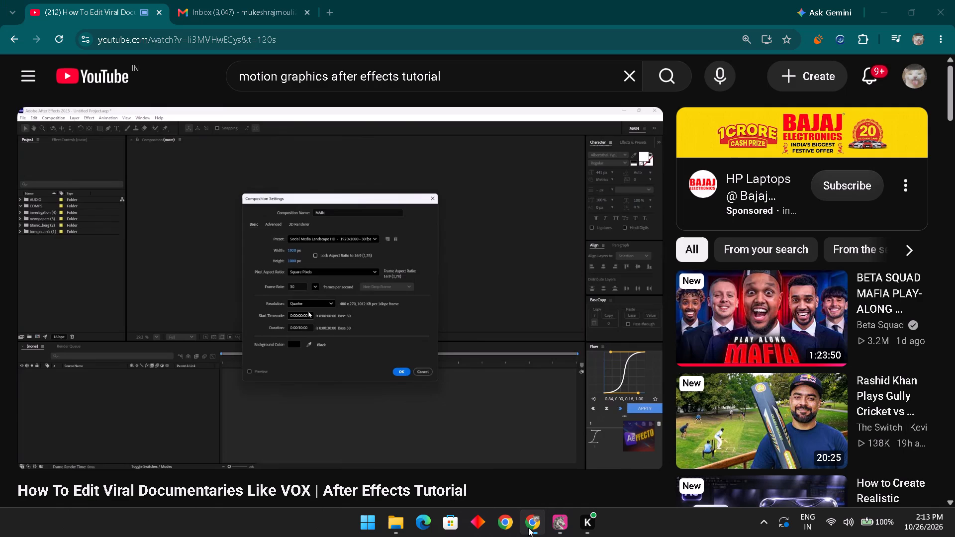
{"action": "left_click", "coordinate": [554, 523]}
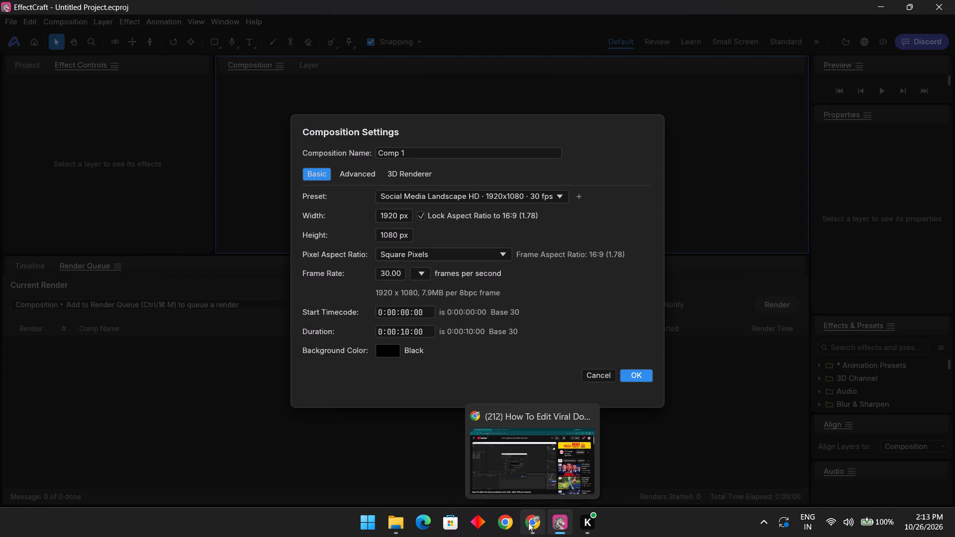
{"action": "left_click", "coordinate": [528, 523]}
{"action": "left_click", "coordinate": [563, 520]}
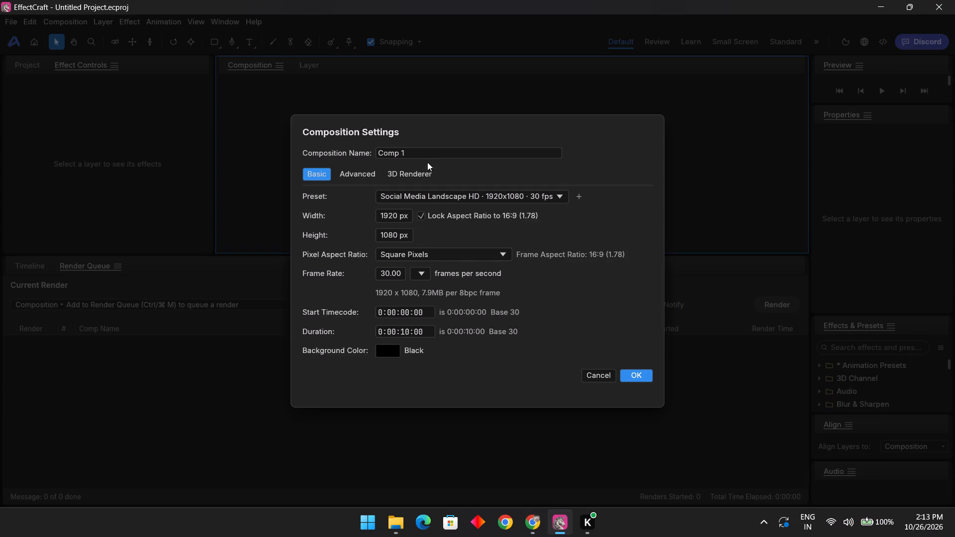
{"action": "left_click_drag", "start_coordinate": [424, 156], "coordinate": [319, 151]}
{"action": "type", "text": "main"}
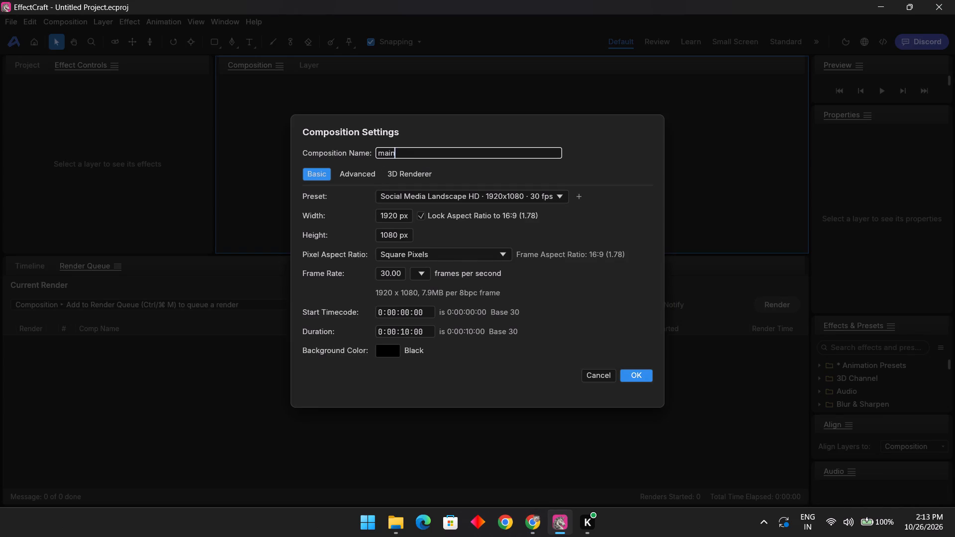
Check the duration in the tutorial and set the composition's duration to 0:00:30:00.
{"action": "left_click", "coordinate": [533, 526]}
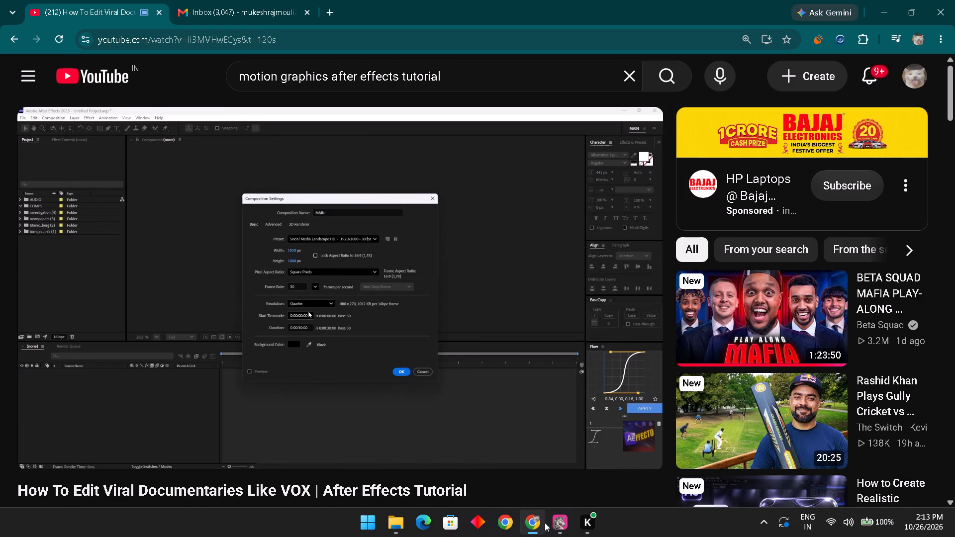
{"action": "left_click", "coordinate": [553, 519]}
{"action": "left_click", "coordinate": [404, 328]}
{"action": "key", "text": "BackSpace"}
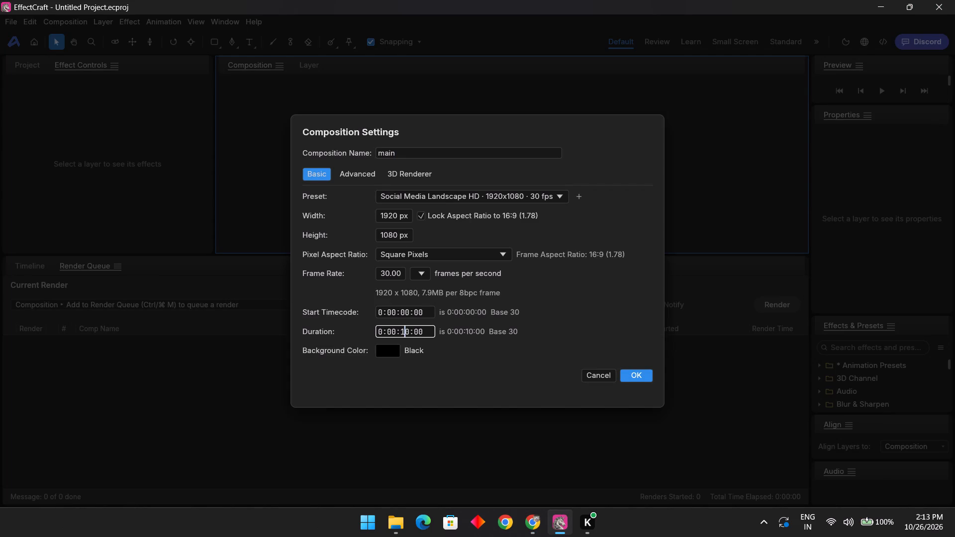
{"action": "key", "text": "3"}
Compare the basic and advanced composition settings with those in the tutorial and play the tutorial a little further.
{"action": "left_click", "coordinate": [534, 514]}
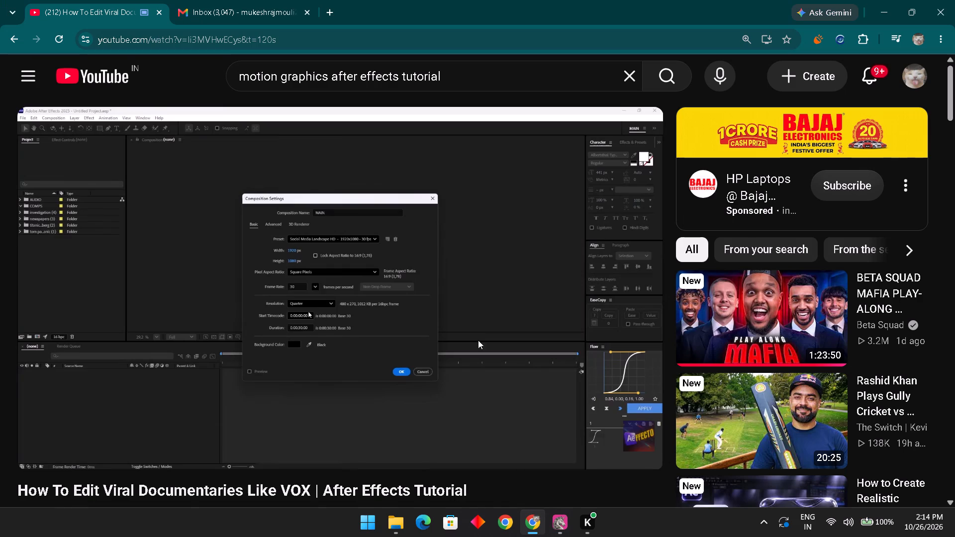
{"action": "left_click", "coordinate": [444, 239]}
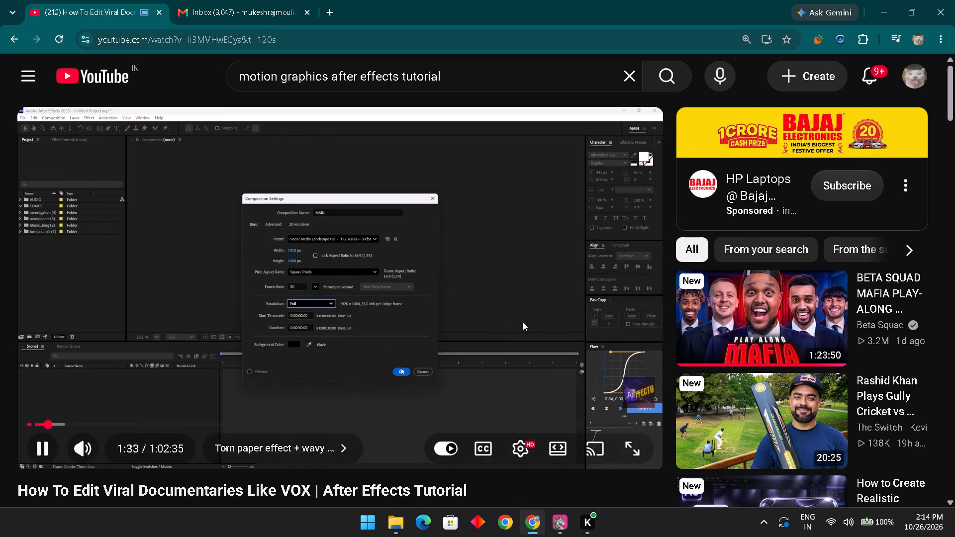
{"action": "left_click", "coordinate": [531, 382]}
{"action": "left_click", "coordinate": [555, 523]}
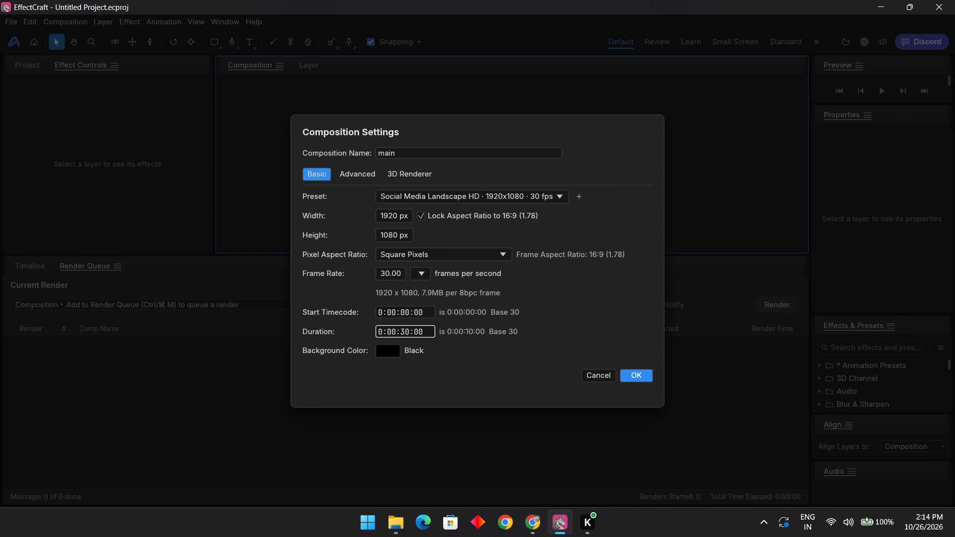
{"action": "left_click", "coordinate": [539, 519]}
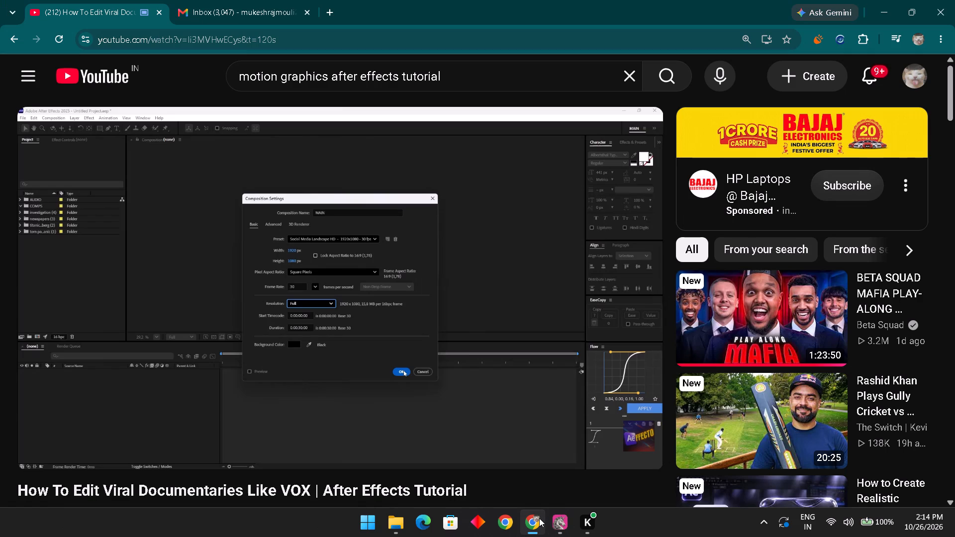
{"action": "left_click", "coordinate": [554, 518]}
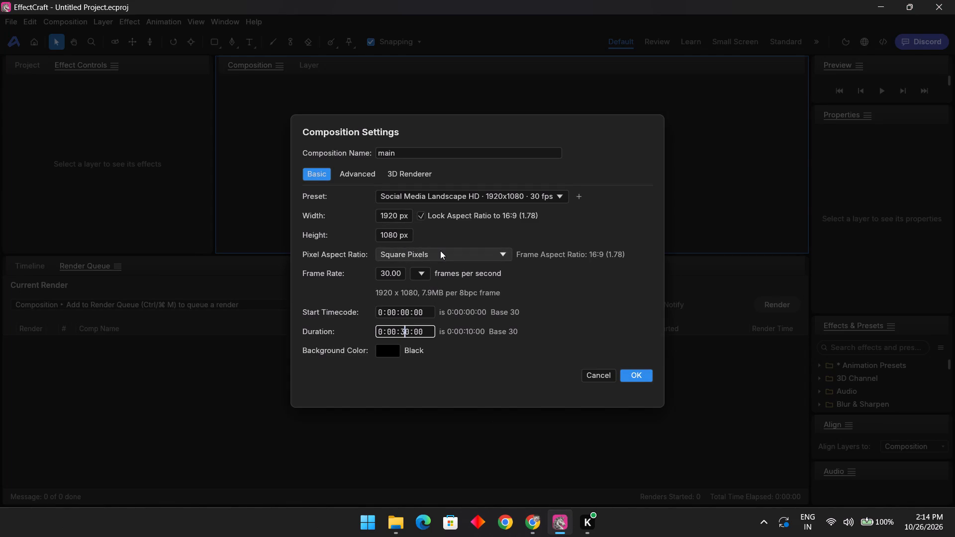
{"action": "scroll", "coordinate": [440, 251], "scroll_direction": "down", "scroll_amount": 2}
{"action": "left_click", "coordinate": [367, 173]}
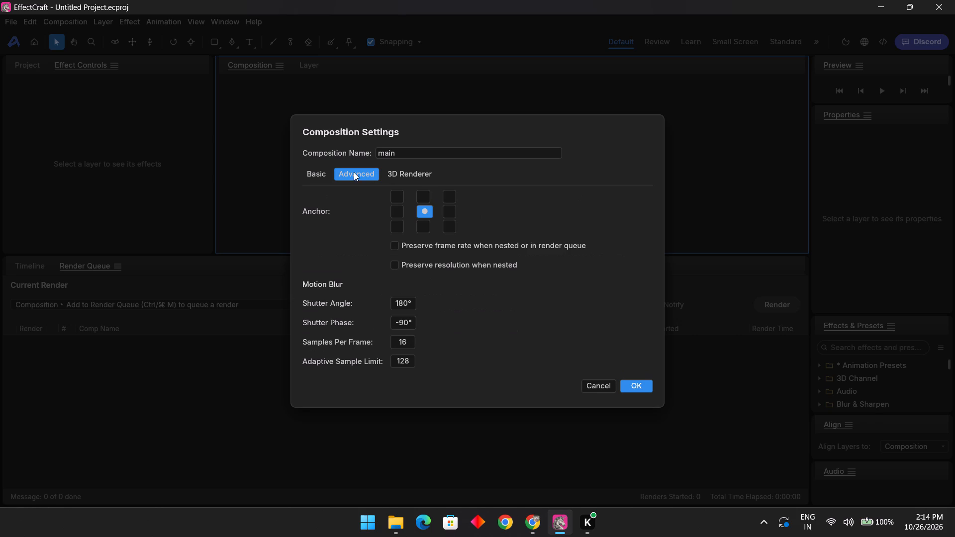
{"action": "left_click", "coordinate": [314, 169]}
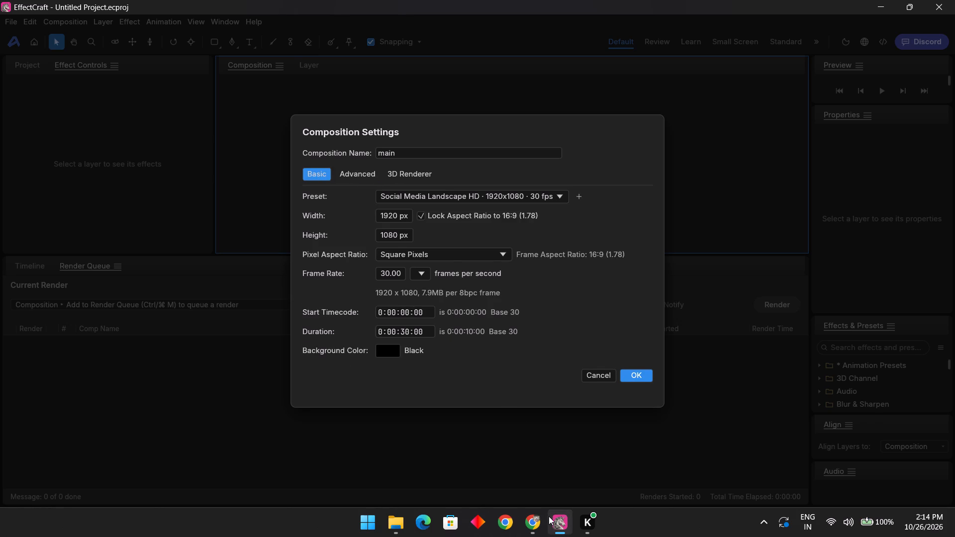
{"action": "left_click", "coordinate": [537, 521]}
{"action": "left_click", "coordinate": [560, 520]}
{"action": "left_click", "coordinate": [469, 250]}
{"action": "left_click", "coordinate": [469, 250]}
{"action": "left_click", "coordinate": [533, 522]}
{"action": "left_click", "coordinate": [419, 279]}
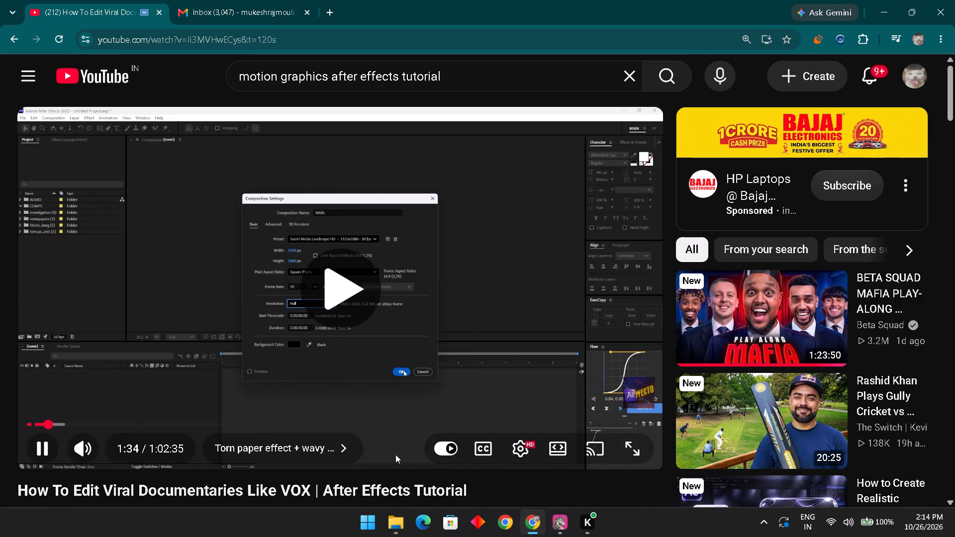
Switch back to EffectCraft and create the main composition with the entered settings.
{"action": "left_click", "coordinate": [565, 523]}
{"action": "left_click", "coordinate": [551, 536]}
{"action": "left_click", "coordinate": [624, 376]}
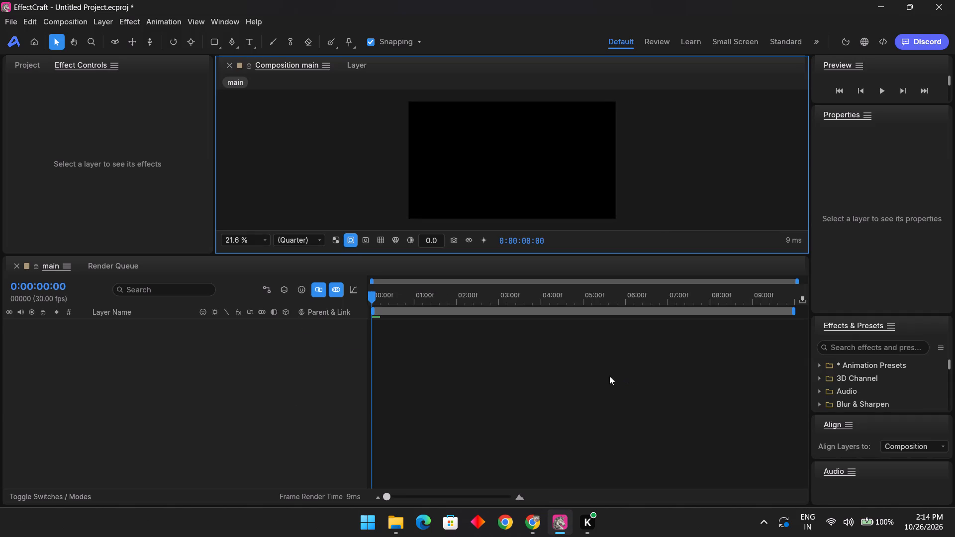
Return to the tutorial video and pause it at about 1:42, where the torn paper project files are shown.
{"action": "left_click", "coordinate": [527, 530]}
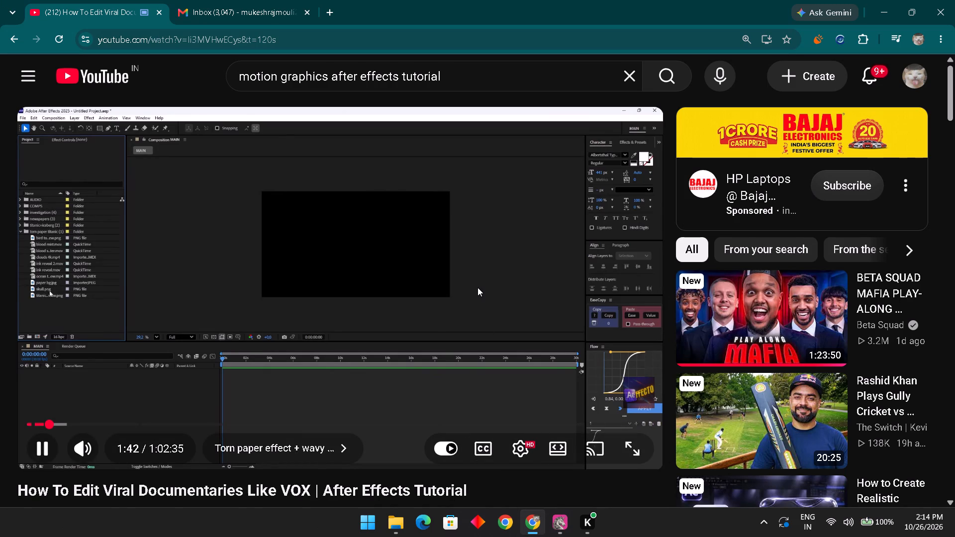
{"action": "left_click", "coordinate": [477, 287]}
In EffectCraft, make the upper panels taller than before and show the list of project items.
{"action": "left_click", "coordinate": [561, 522]}
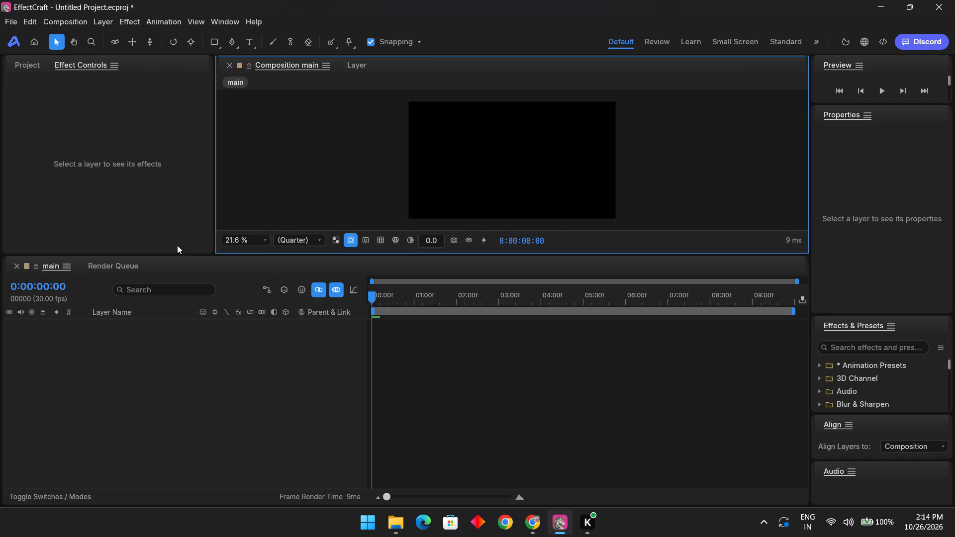
{"action": "left_click_drag", "start_coordinate": [186, 258], "coordinate": [186, 324]}
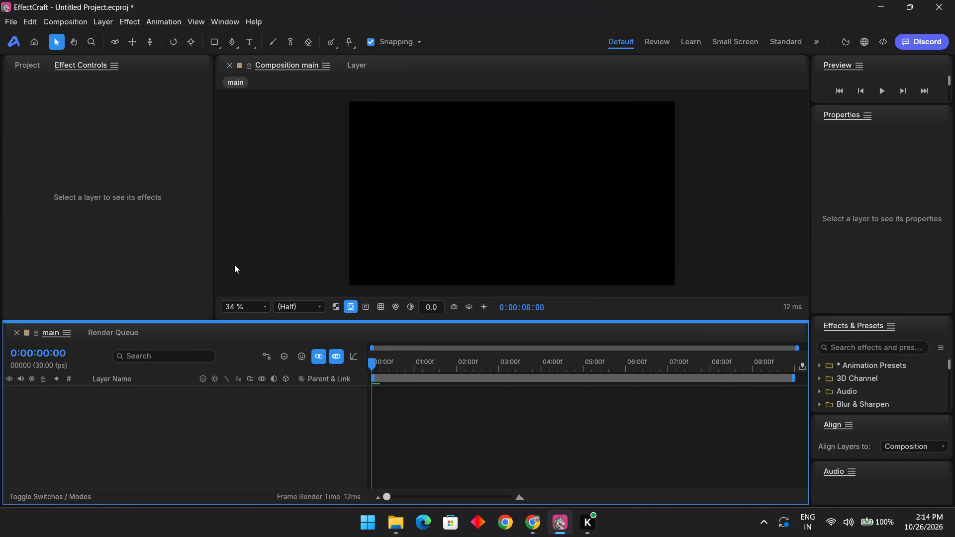
{"action": "left_click", "coordinate": [211, 245]}
{"action": "double_click", "coordinate": [156, 187]}
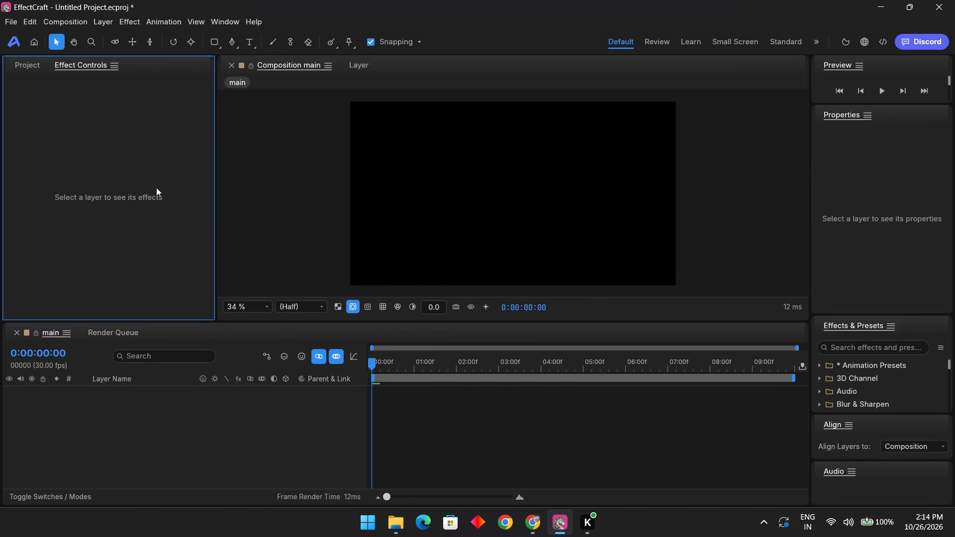
{"action": "left_click", "coordinate": [36, 66]}
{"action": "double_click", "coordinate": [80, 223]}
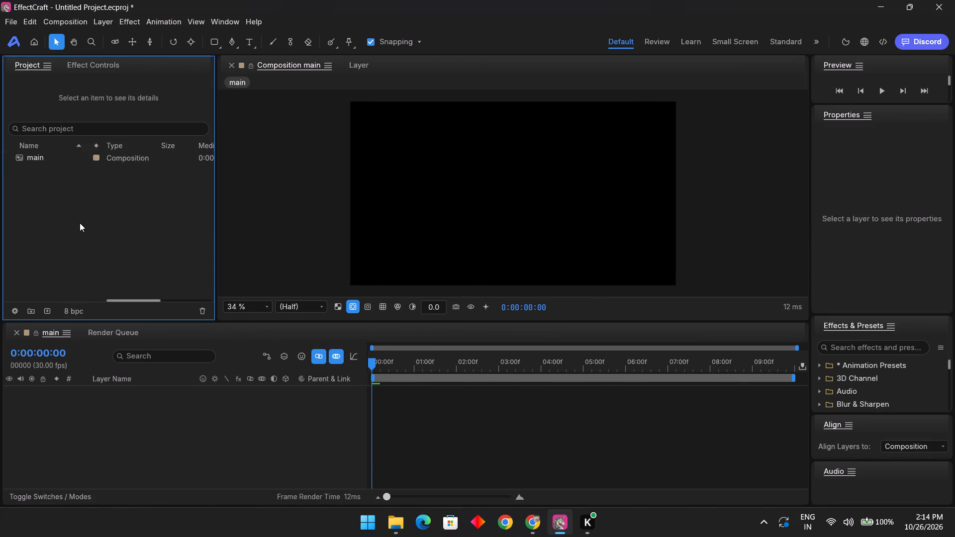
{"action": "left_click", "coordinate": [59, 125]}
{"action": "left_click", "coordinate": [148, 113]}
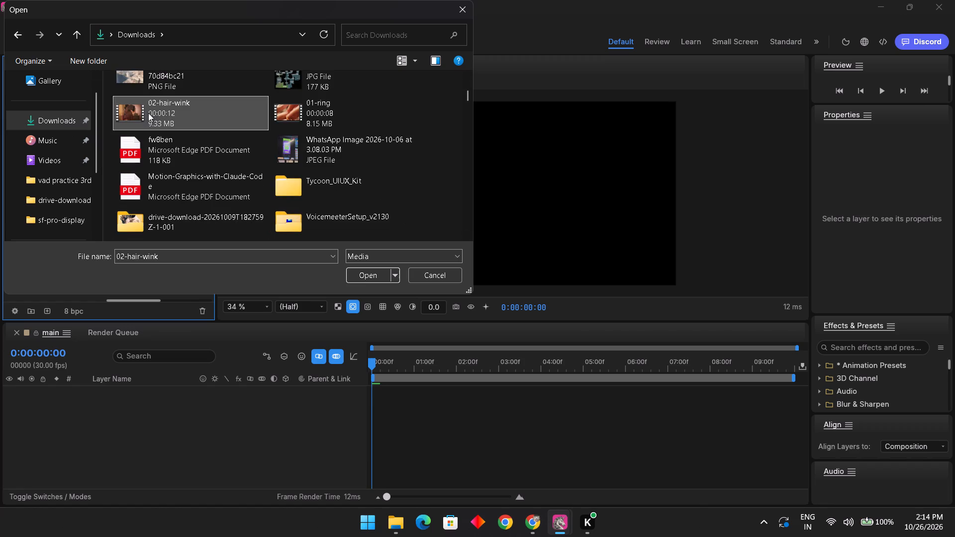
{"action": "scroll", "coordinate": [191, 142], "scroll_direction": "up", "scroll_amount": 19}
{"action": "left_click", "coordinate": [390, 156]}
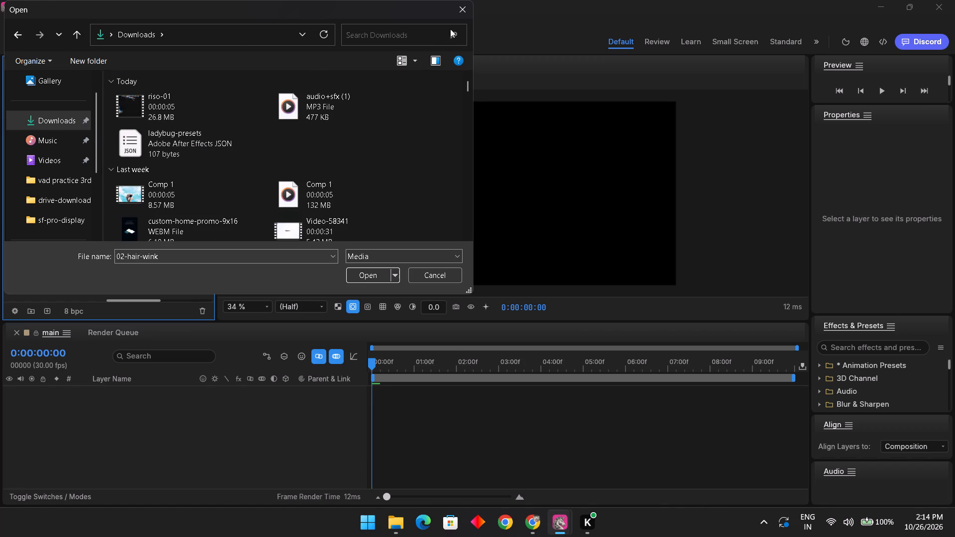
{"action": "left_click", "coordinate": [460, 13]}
In File Explorer, extract the VOX style scene assets+sfx+aep archive in Downloads with WinRAR, replacing all existing files.
{"action": "left_click", "coordinate": [404, 521]}
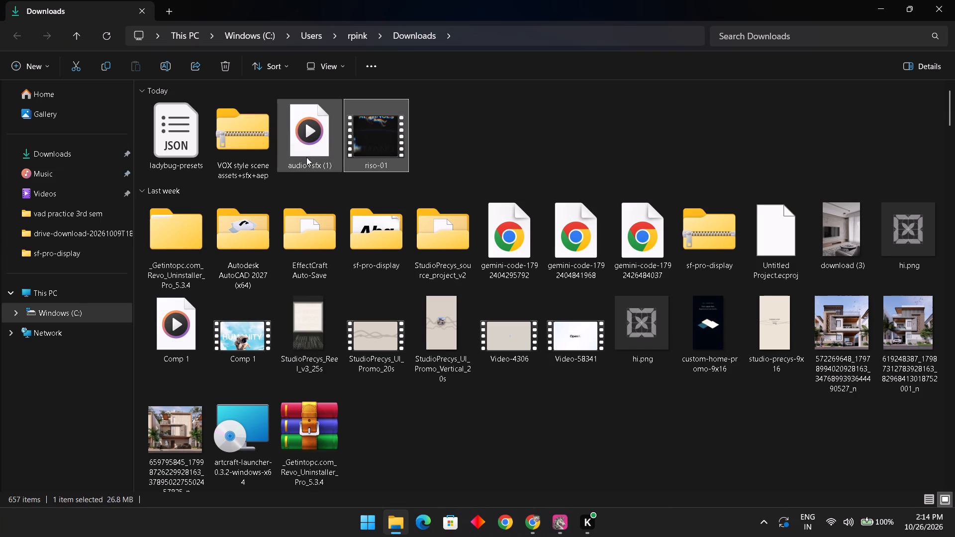
{"action": "left_click", "coordinate": [271, 146]}
{"action": "right_click", "coordinate": [270, 146]}
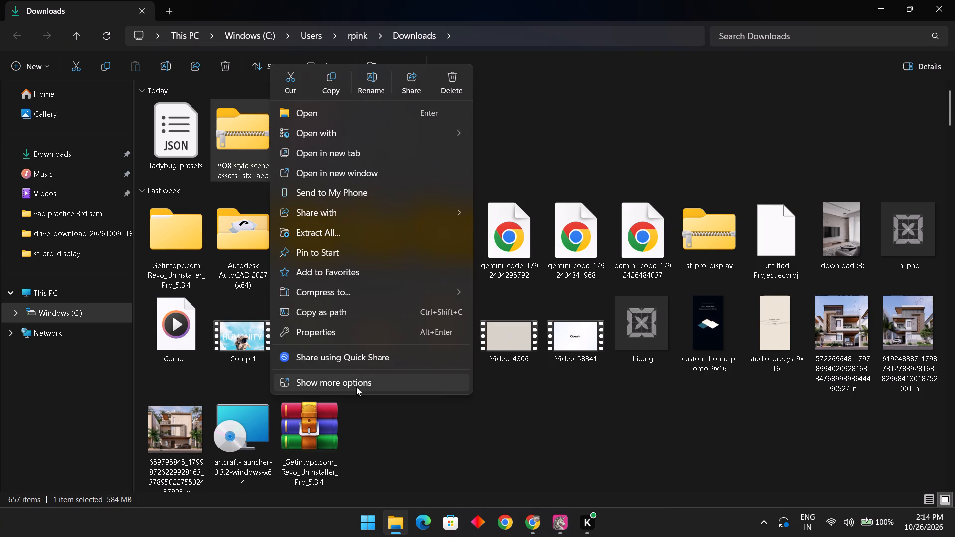
{"action": "left_click", "coordinate": [356, 387]}
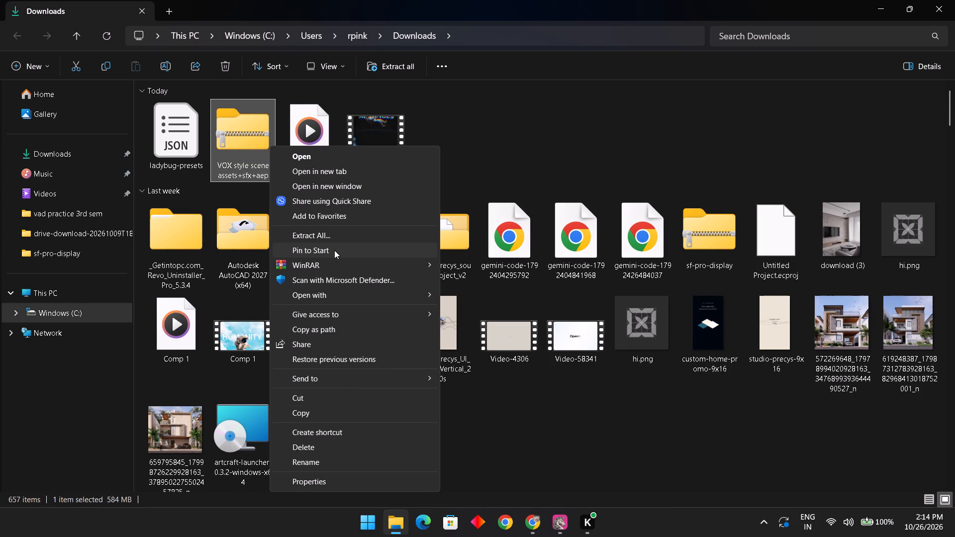
{"action": "left_click", "coordinate": [334, 259]}
{"action": "left_click", "coordinate": [492, 313]}
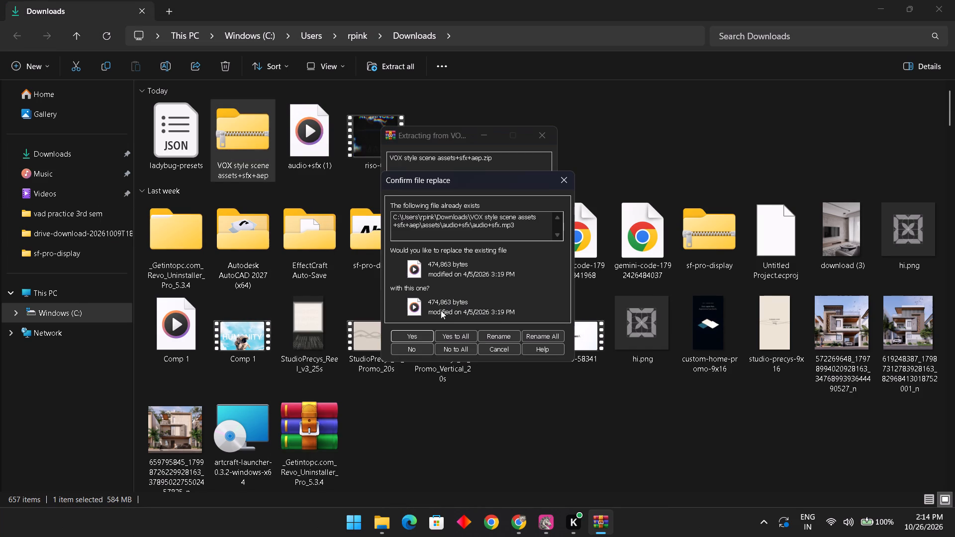
{"action": "left_click", "coordinate": [467, 332]}
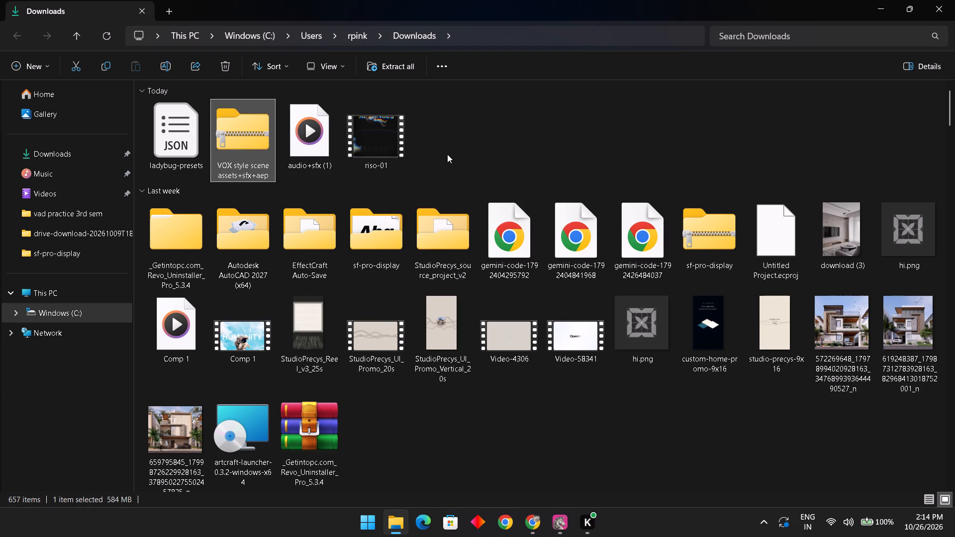
Search Downloads for VOX and open the extracted VOX style scene assets+sfx+aep folder.
{"action": "left_click_drag", "start_coordinate": [946, 107], "coordinate": [954, 335]}
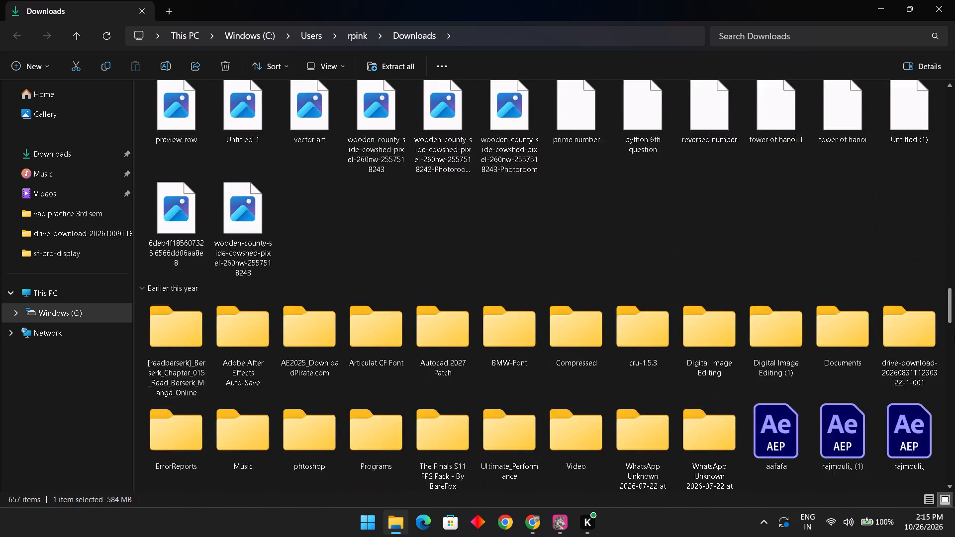
{"action": "left_click_drag", "start_coordinate": [954, 335], "coordinate": [948, 483]}
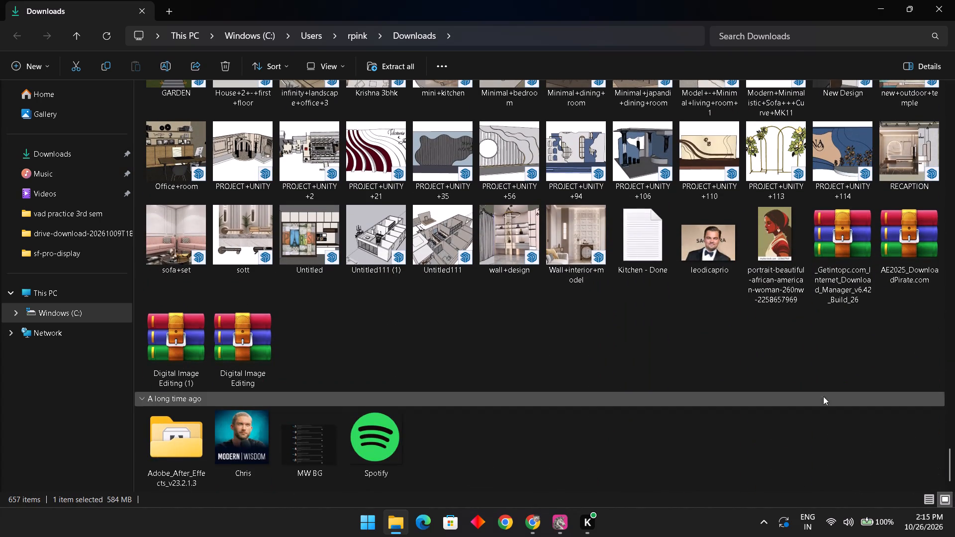
{"action": "scroll", "coordinate": [498, 371], "scroll_direction": "up", "scroll_amount": 3}
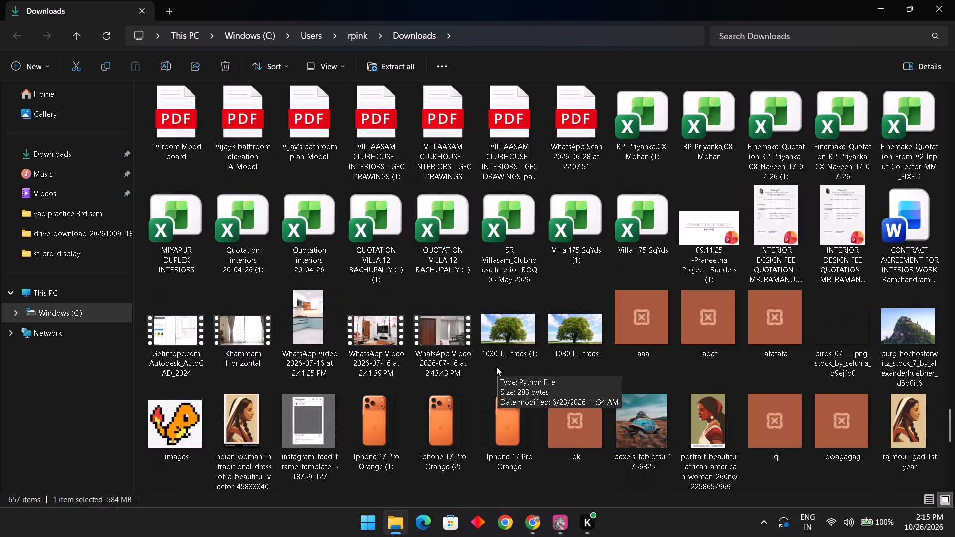
{"action": "scroll", "coordinate": [496, 367], "scroll_direction": "up", "scroll_amount": 20}
{"action": "scroll", "coordinate": [496, 367], "scroll_direction": "up", "scroll_amount": 20}
{"action": "scroll", "coordinate": [496, 367], "scroll_direction": "up", "scroll_amount": 1}
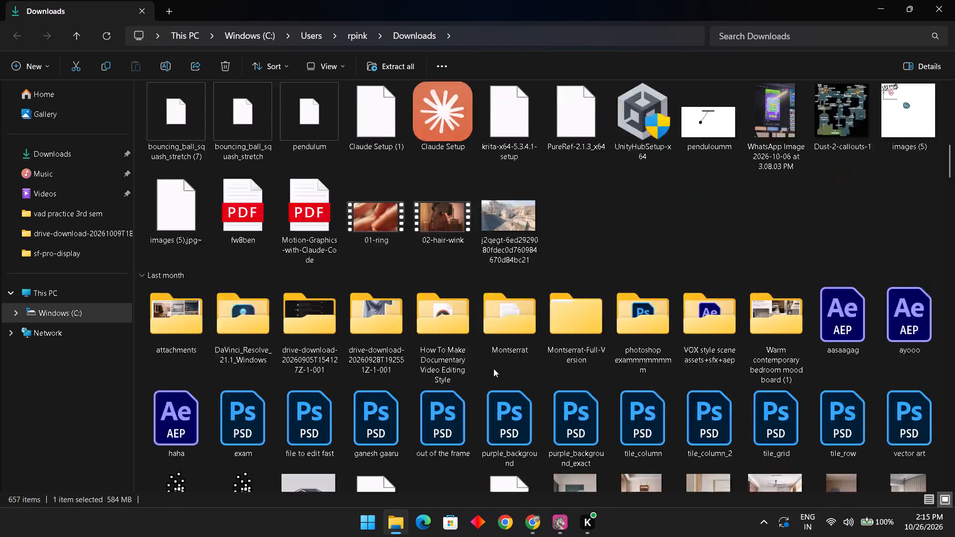
{"action": "scroll", "coordinate": [493, 368], "scroll_direction": "up", "scroll_amount": 13}
{"action": "left_click", "coordinate": [809, 41]}
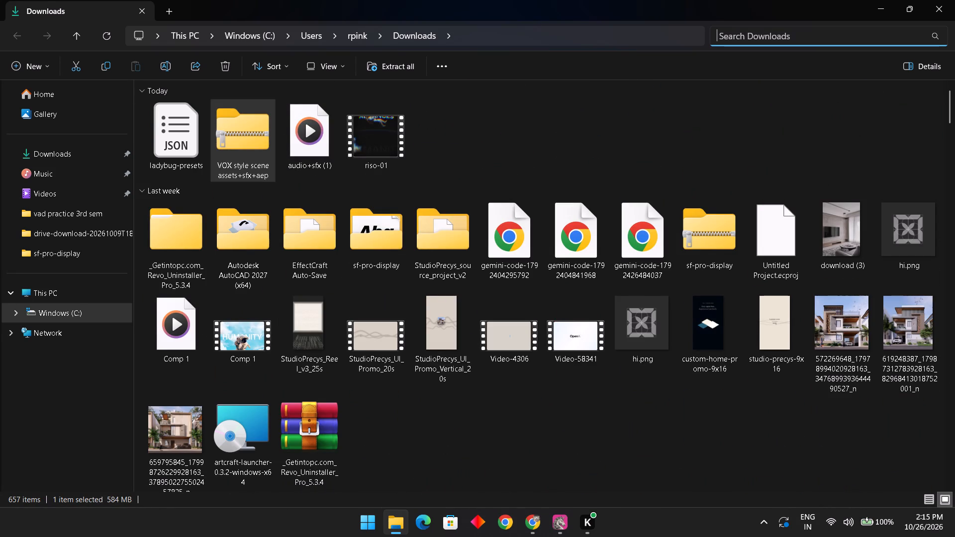
{"action": "type", "text": "VOX"}
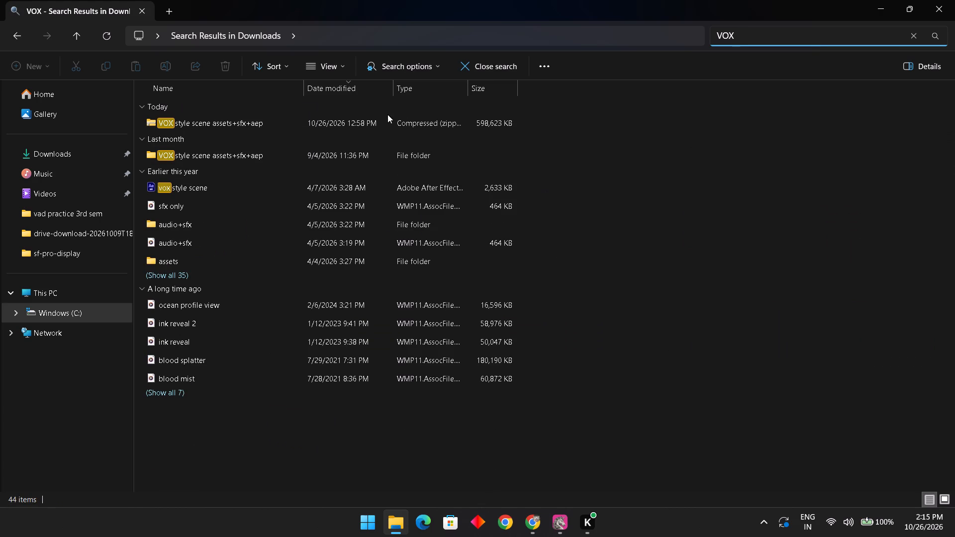
{"action": "double_click", "coordinate": [351, 149]}
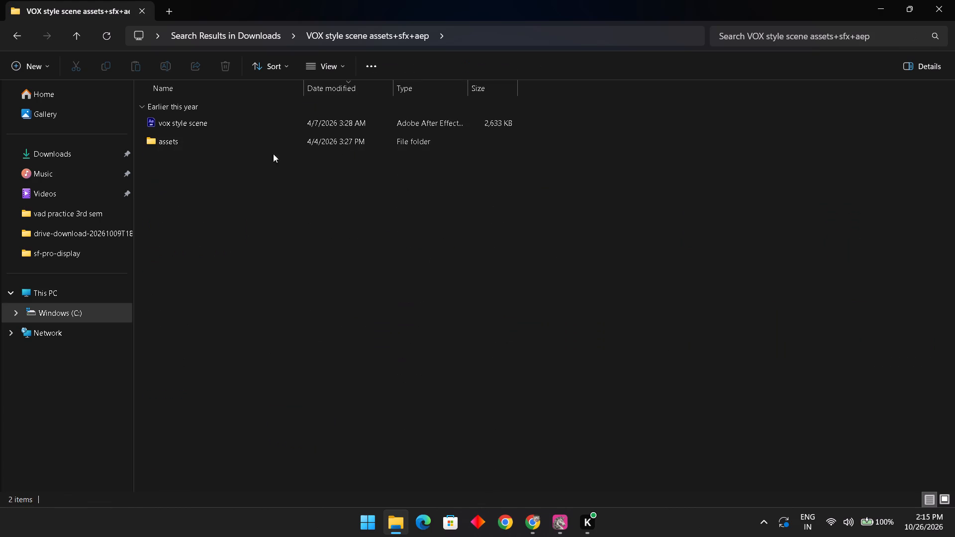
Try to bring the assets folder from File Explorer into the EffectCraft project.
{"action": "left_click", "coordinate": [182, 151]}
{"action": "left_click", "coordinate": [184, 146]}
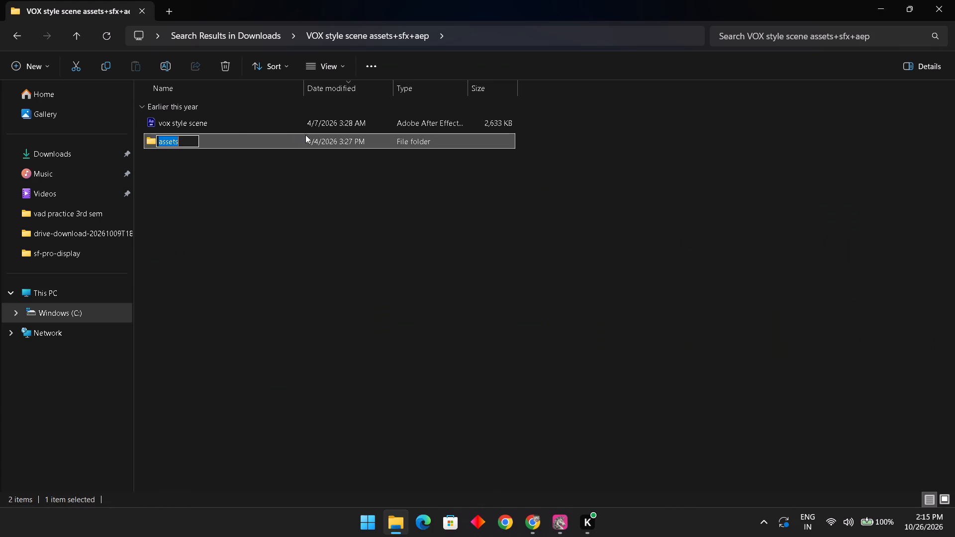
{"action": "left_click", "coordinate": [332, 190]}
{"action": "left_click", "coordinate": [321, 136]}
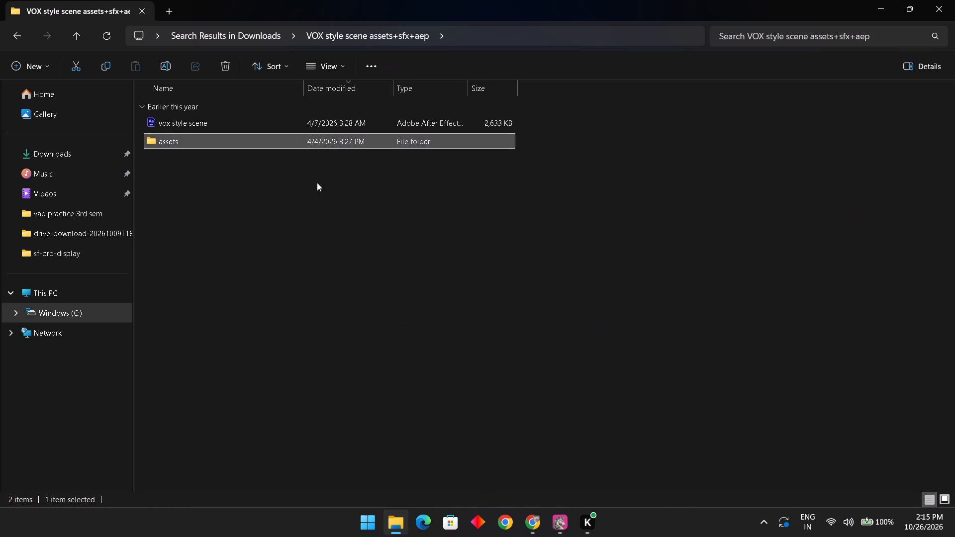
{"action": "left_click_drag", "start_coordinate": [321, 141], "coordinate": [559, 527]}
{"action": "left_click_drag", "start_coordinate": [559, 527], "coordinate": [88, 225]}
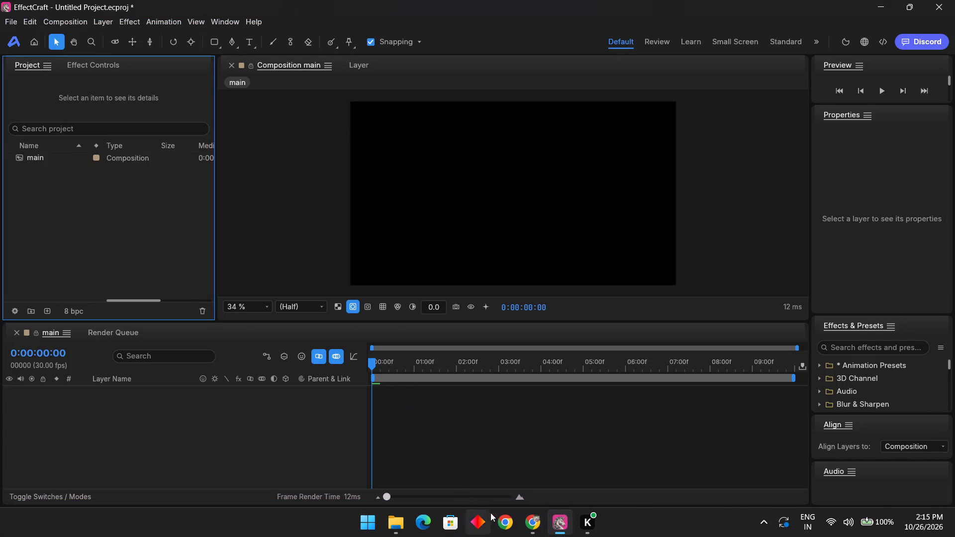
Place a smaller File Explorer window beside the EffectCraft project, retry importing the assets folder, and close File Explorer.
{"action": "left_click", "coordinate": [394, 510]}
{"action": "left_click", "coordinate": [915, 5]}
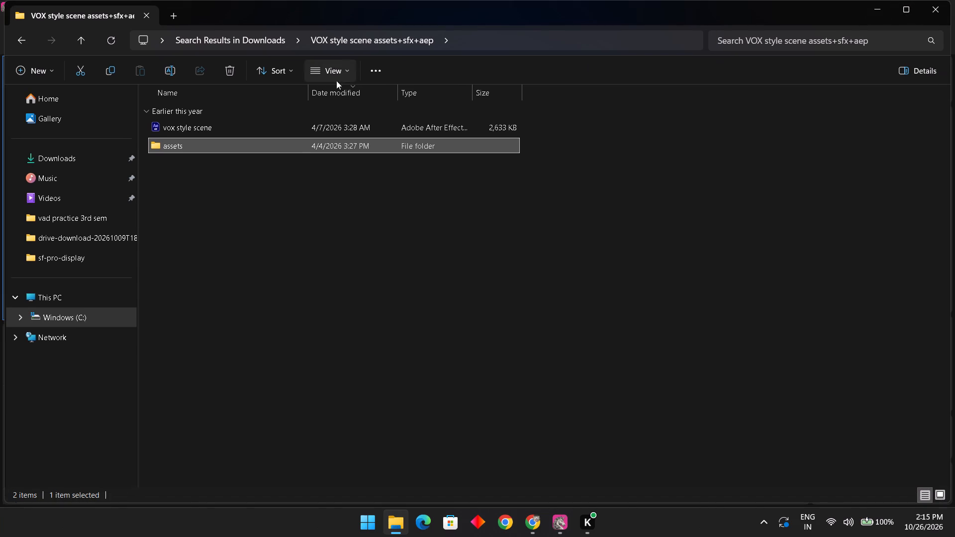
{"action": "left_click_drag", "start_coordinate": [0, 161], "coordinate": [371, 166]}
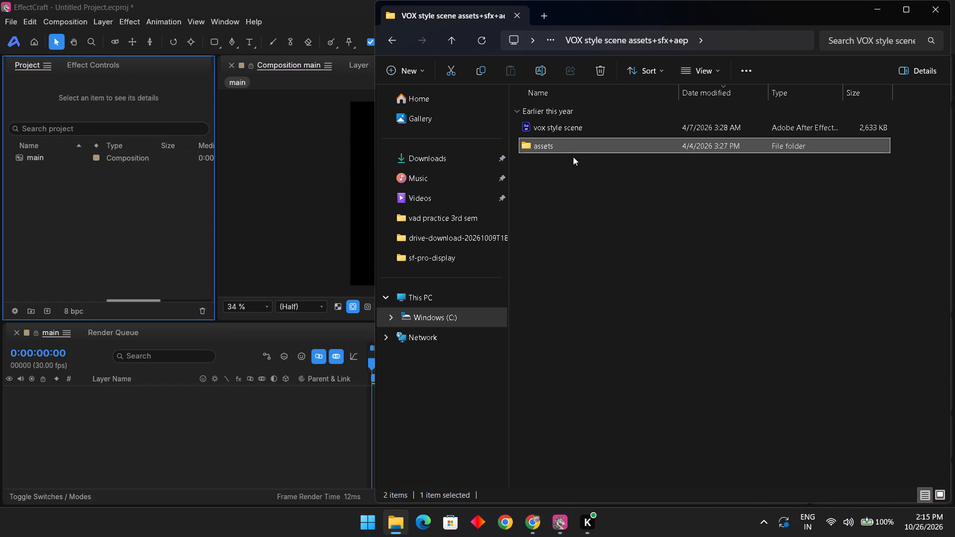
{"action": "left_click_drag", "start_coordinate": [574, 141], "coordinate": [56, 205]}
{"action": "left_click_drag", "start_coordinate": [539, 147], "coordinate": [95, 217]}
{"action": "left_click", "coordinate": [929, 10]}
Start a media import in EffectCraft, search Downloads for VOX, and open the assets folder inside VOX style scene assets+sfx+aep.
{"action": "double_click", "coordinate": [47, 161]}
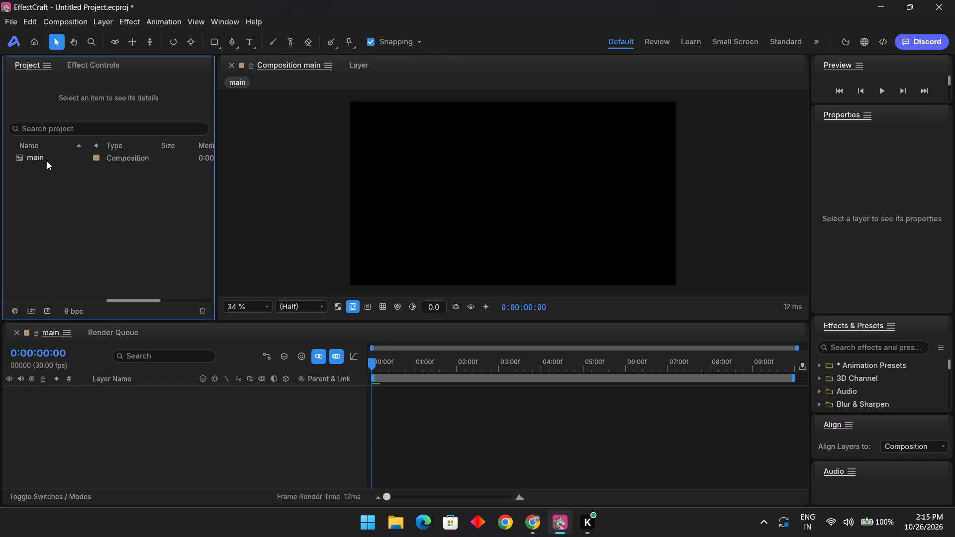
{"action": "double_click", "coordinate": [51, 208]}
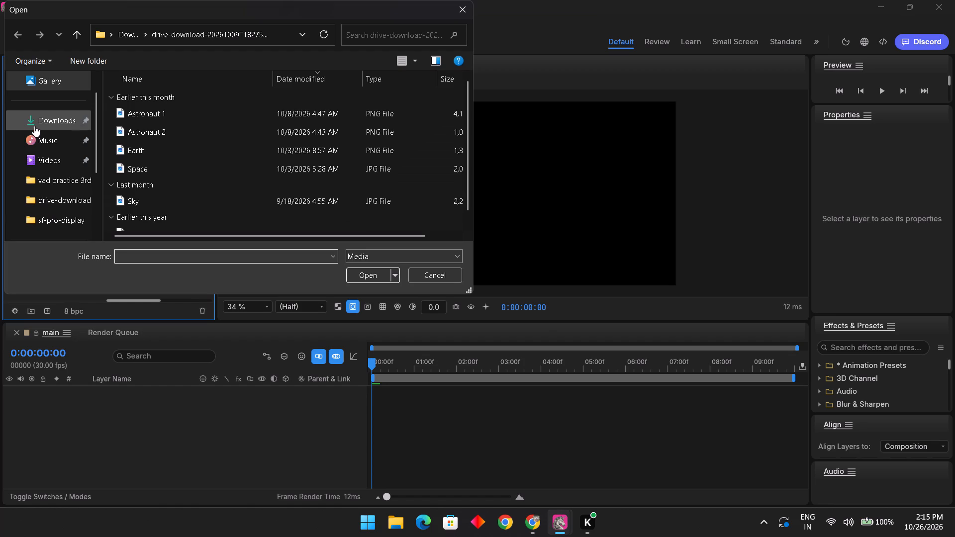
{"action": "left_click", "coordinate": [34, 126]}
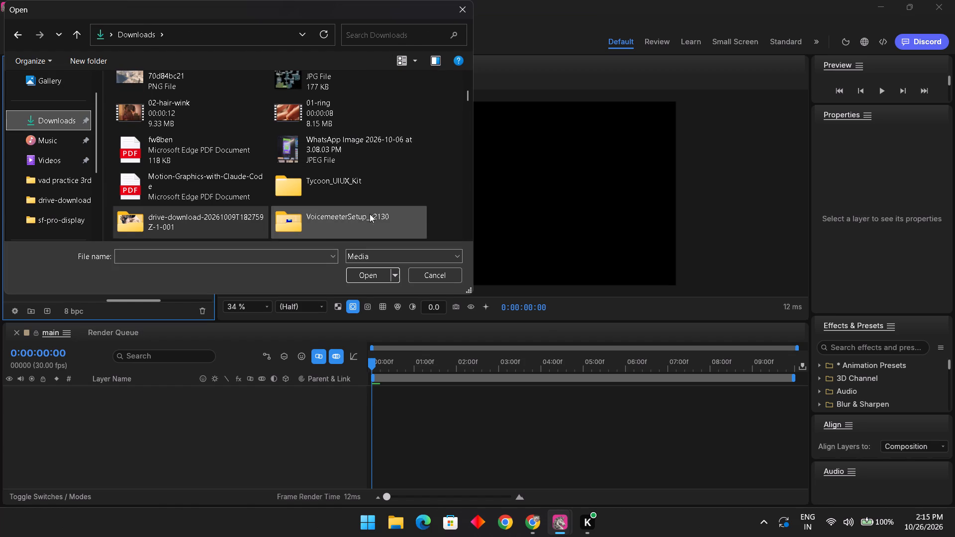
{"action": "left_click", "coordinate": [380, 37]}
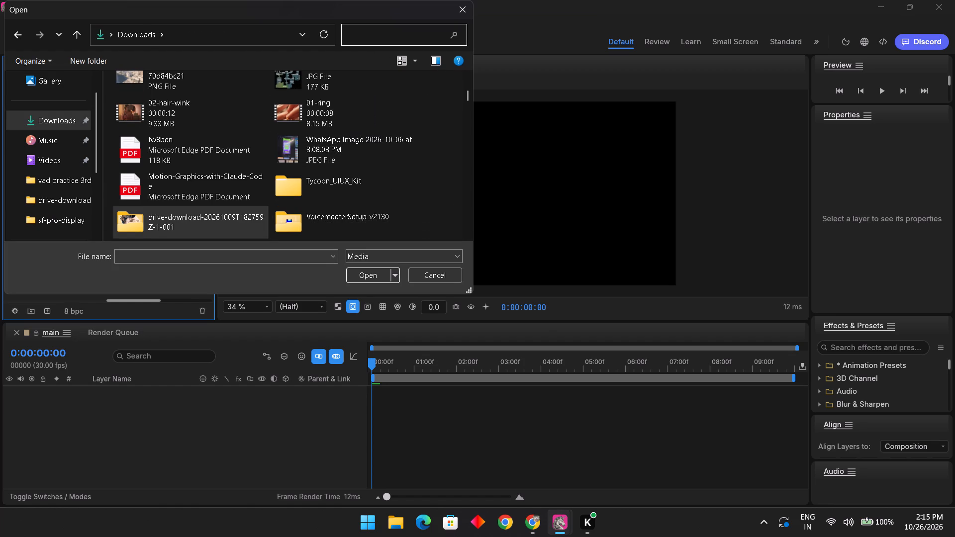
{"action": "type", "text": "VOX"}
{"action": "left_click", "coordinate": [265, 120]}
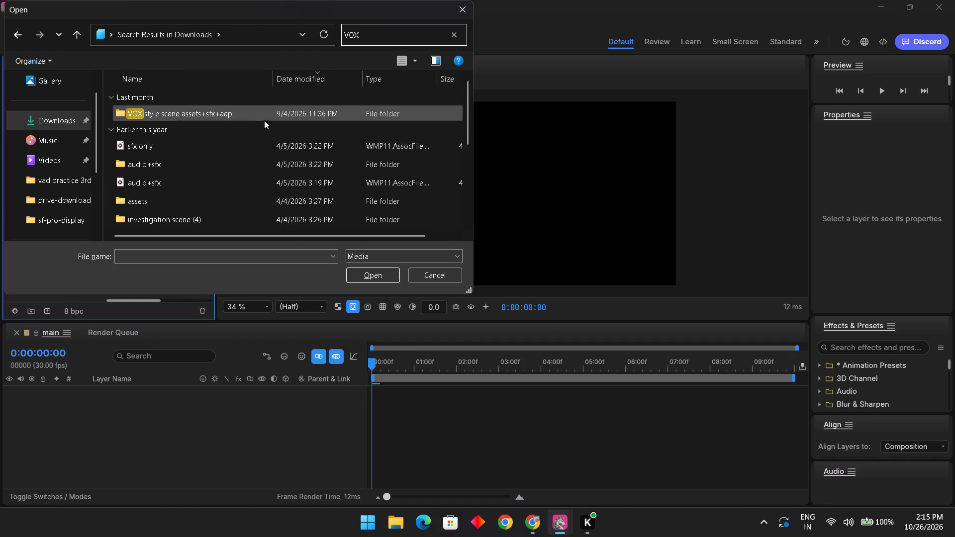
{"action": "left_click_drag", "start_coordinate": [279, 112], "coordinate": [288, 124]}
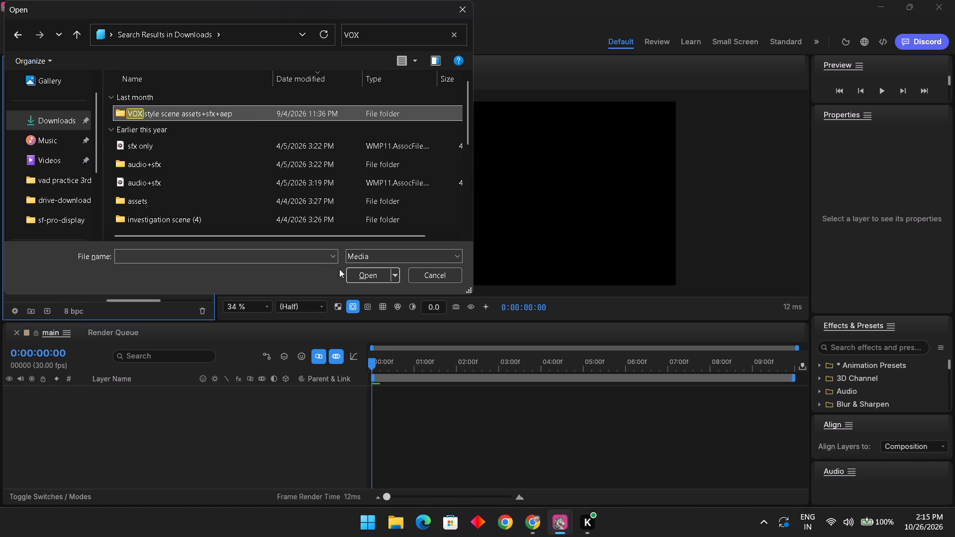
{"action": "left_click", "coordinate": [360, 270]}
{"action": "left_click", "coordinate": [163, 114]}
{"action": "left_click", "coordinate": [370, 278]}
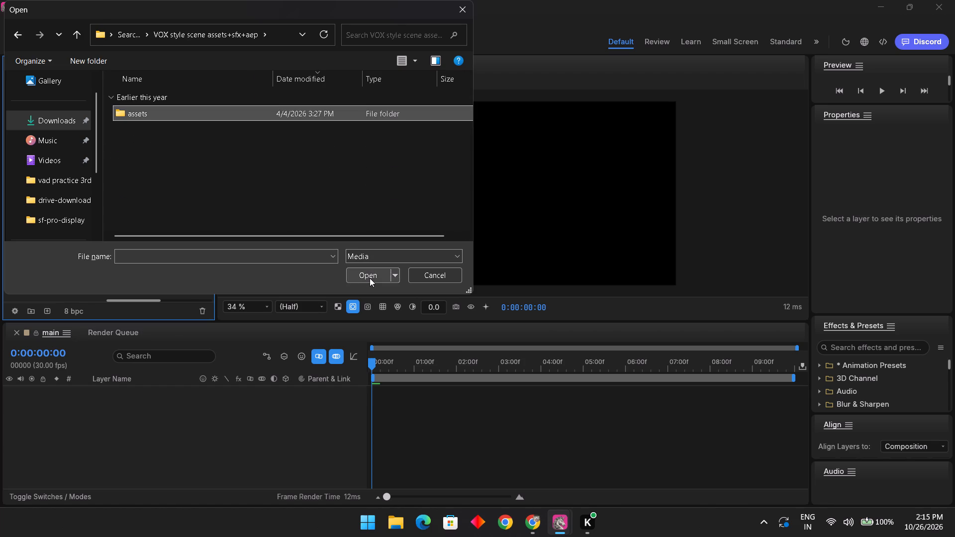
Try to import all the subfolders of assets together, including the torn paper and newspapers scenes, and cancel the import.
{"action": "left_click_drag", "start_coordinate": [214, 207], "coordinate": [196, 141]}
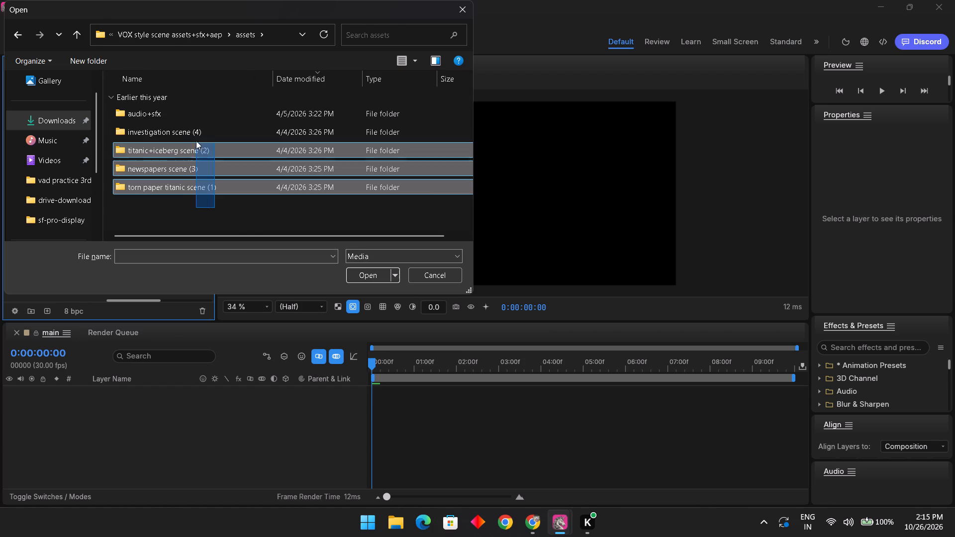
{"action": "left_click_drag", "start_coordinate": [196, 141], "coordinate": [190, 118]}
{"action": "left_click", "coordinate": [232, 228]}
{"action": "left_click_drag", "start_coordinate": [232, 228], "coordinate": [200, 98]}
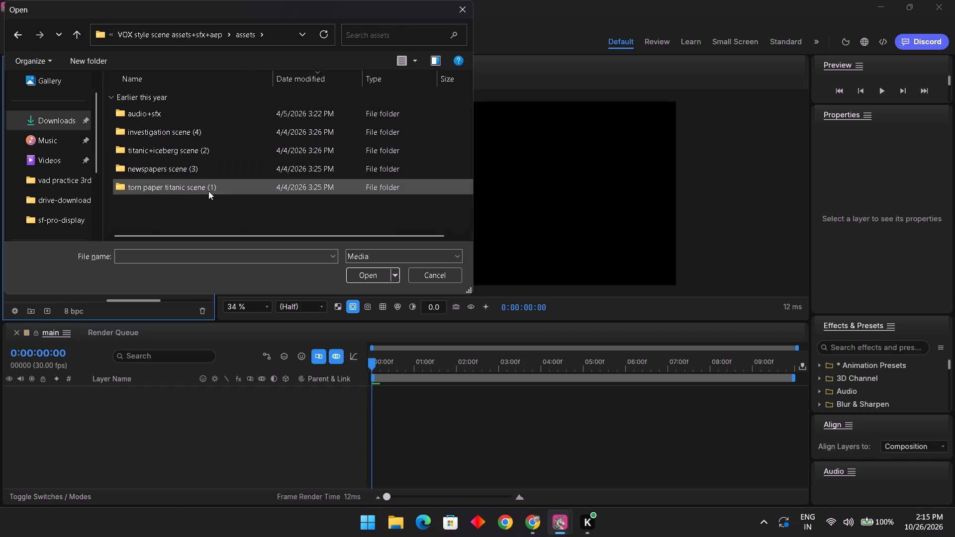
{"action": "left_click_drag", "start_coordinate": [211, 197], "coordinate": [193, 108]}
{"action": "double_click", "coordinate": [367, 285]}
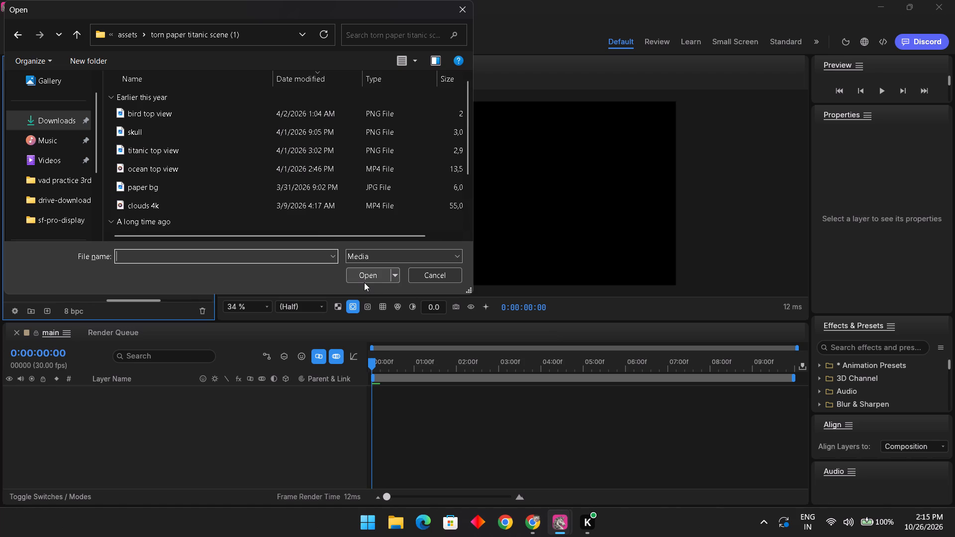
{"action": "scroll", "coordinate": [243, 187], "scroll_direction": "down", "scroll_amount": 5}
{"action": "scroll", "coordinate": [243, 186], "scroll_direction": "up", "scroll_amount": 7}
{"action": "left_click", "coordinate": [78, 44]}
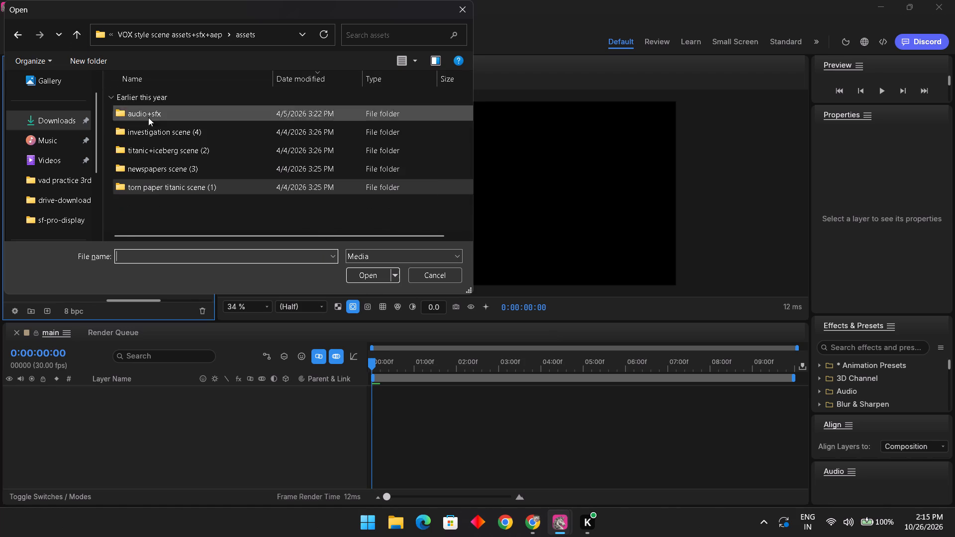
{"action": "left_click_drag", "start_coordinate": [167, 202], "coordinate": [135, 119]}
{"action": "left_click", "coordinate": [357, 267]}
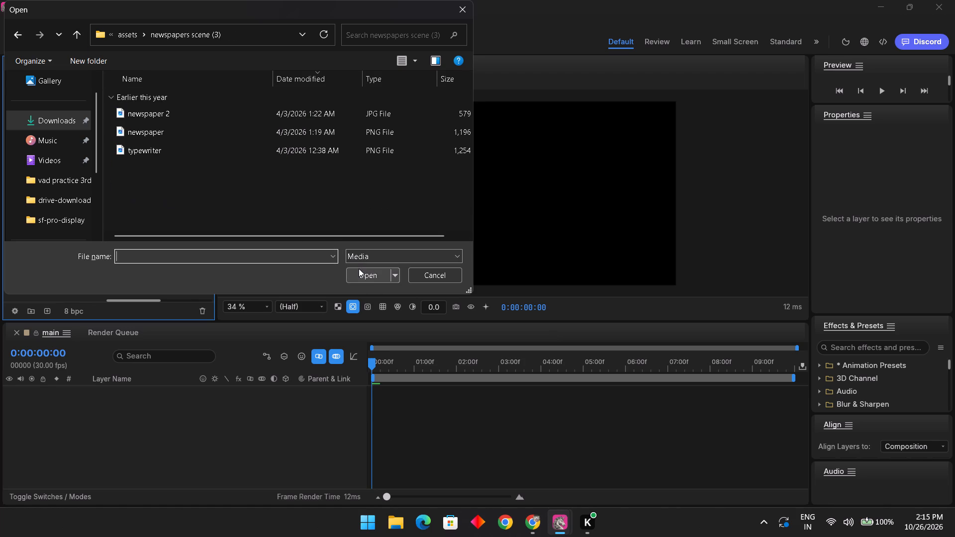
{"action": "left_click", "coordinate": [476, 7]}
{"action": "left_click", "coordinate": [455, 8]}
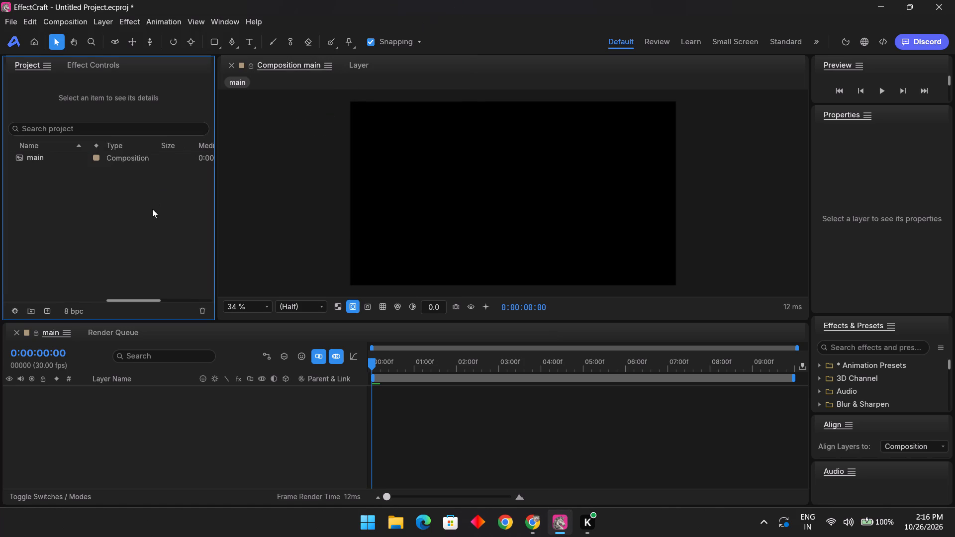
Create a new folder in the project alongside the main composition and open its name for editing.
{"action": "left_click", "coordinate": [126, 193]}
{"action": "left_click", "coordinate": [33, 307]}
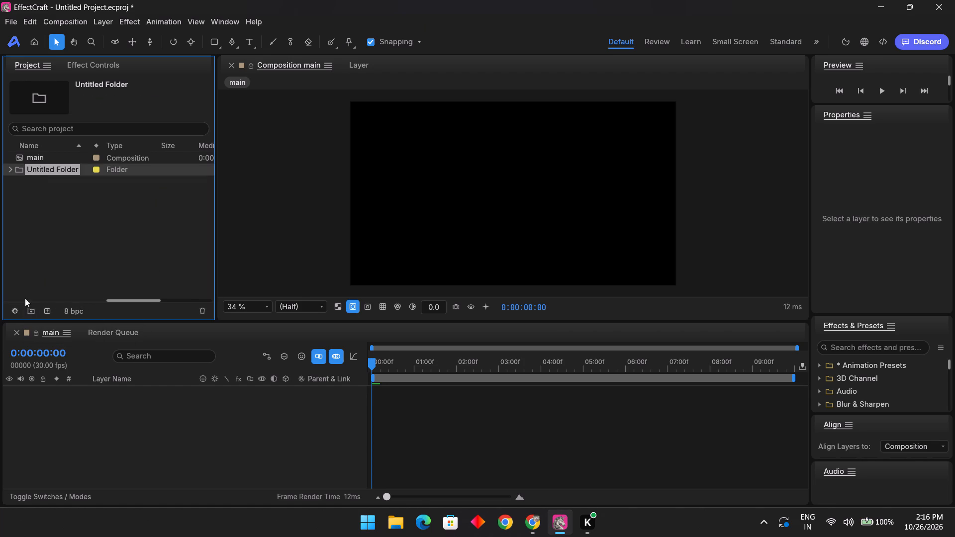
{"action": "double_click", "coordinate": [10, 173]}
{"action": "left_click", "coordinate": [73, 170]}
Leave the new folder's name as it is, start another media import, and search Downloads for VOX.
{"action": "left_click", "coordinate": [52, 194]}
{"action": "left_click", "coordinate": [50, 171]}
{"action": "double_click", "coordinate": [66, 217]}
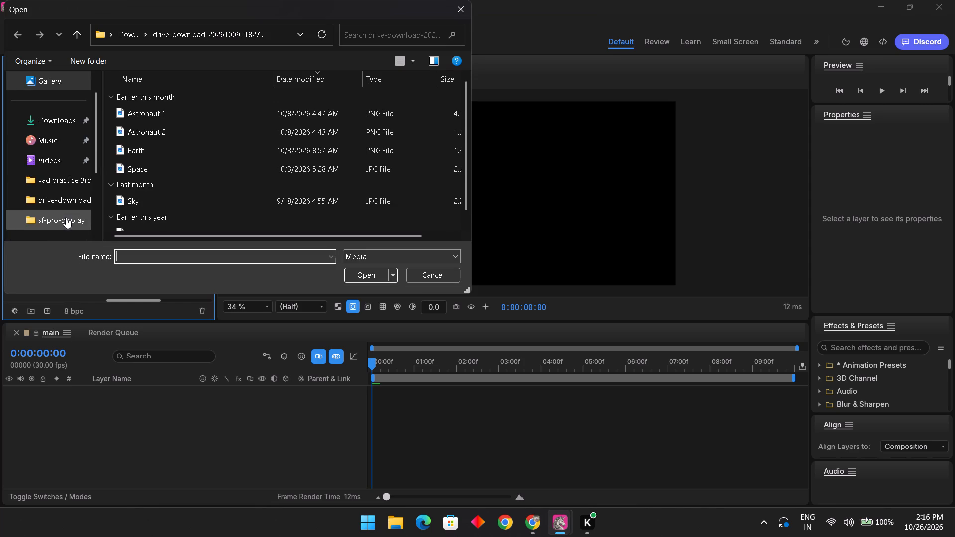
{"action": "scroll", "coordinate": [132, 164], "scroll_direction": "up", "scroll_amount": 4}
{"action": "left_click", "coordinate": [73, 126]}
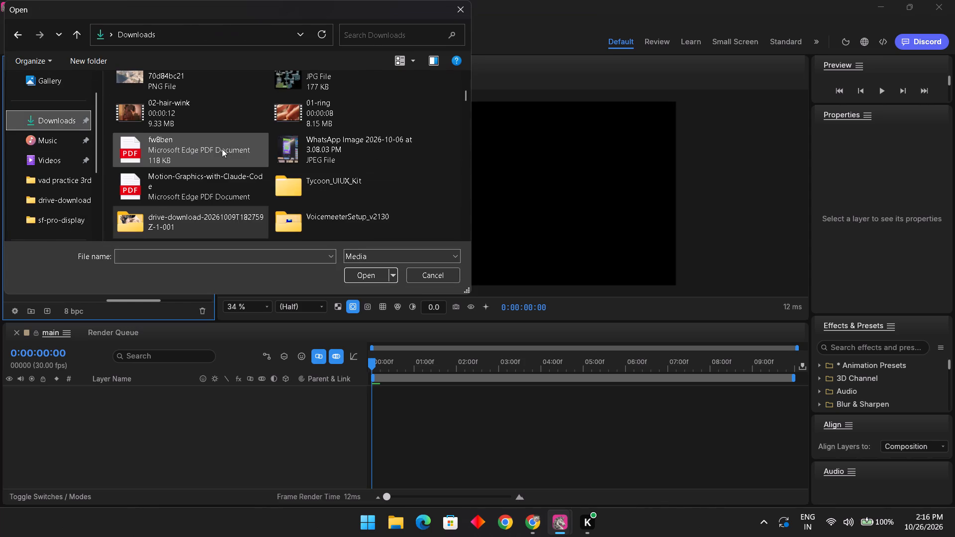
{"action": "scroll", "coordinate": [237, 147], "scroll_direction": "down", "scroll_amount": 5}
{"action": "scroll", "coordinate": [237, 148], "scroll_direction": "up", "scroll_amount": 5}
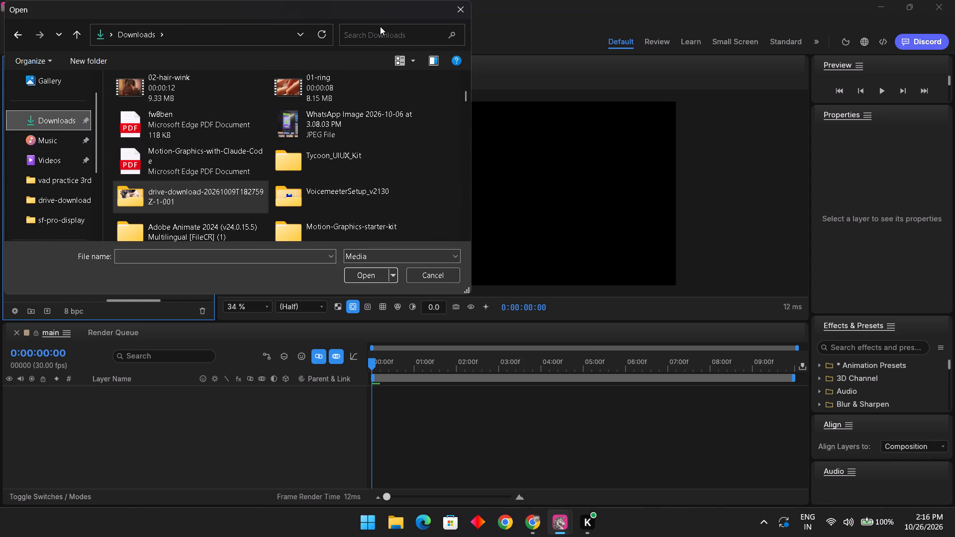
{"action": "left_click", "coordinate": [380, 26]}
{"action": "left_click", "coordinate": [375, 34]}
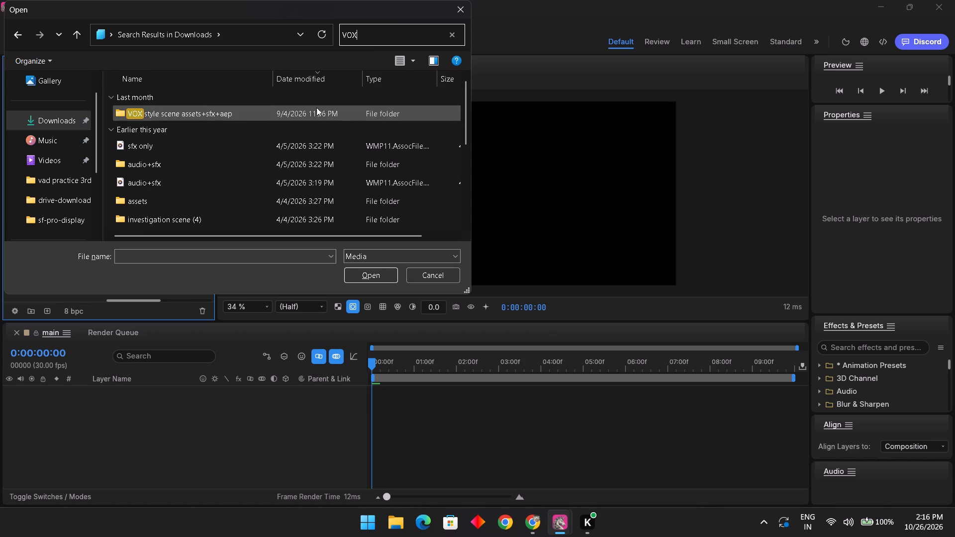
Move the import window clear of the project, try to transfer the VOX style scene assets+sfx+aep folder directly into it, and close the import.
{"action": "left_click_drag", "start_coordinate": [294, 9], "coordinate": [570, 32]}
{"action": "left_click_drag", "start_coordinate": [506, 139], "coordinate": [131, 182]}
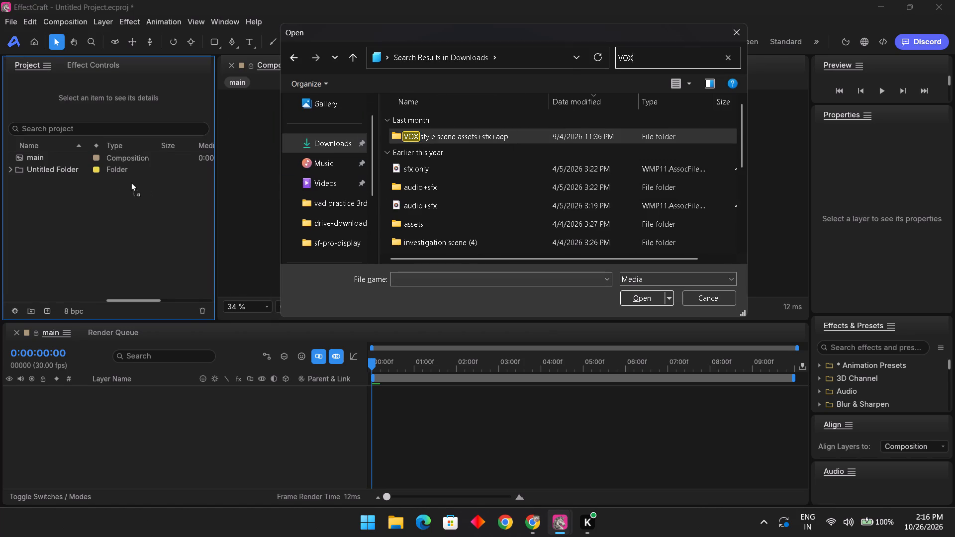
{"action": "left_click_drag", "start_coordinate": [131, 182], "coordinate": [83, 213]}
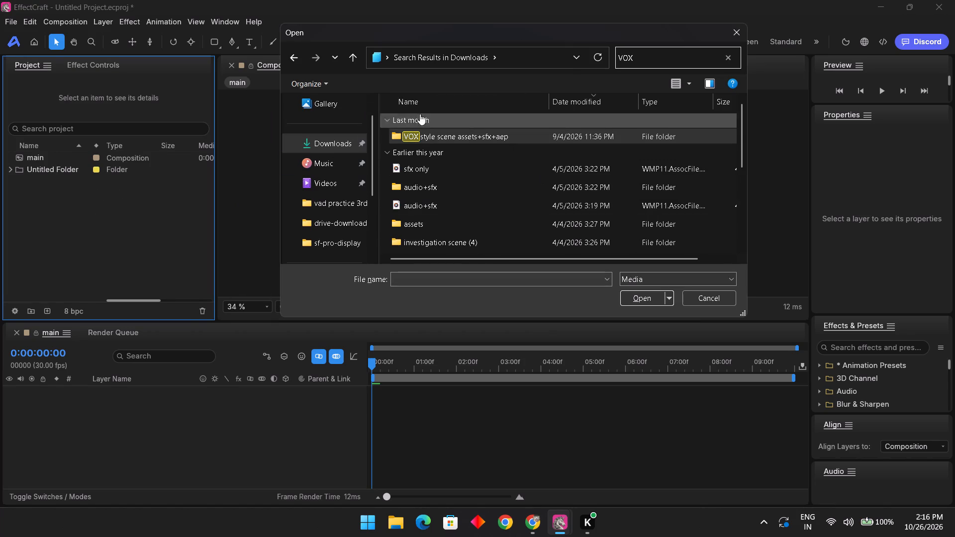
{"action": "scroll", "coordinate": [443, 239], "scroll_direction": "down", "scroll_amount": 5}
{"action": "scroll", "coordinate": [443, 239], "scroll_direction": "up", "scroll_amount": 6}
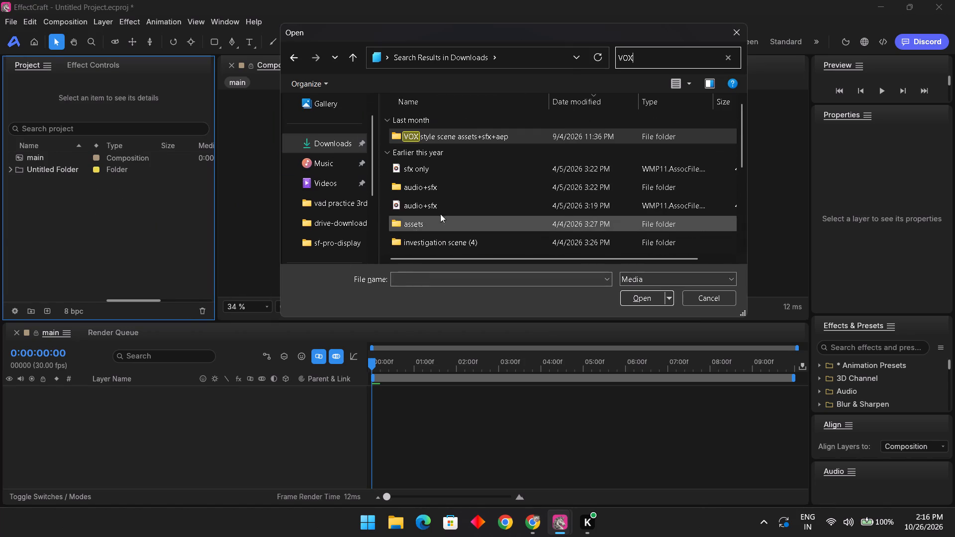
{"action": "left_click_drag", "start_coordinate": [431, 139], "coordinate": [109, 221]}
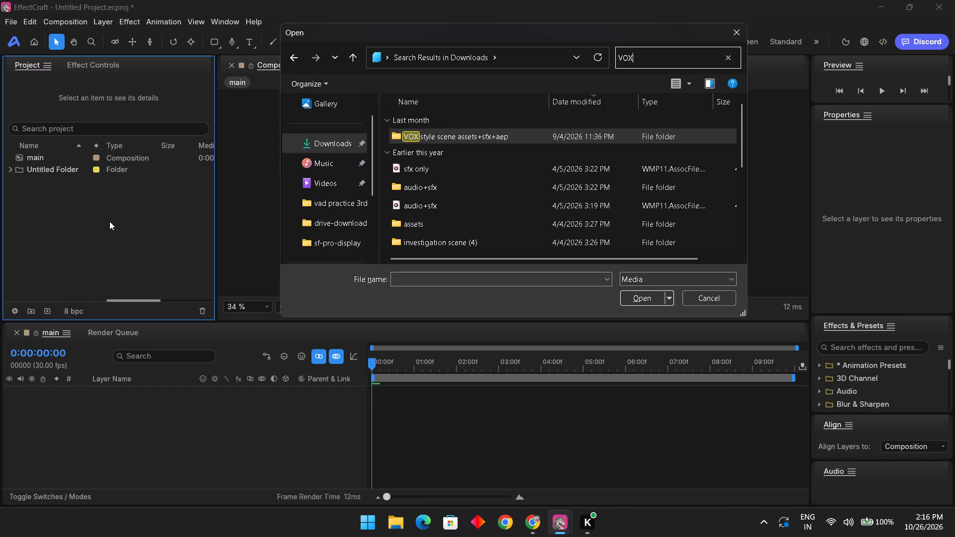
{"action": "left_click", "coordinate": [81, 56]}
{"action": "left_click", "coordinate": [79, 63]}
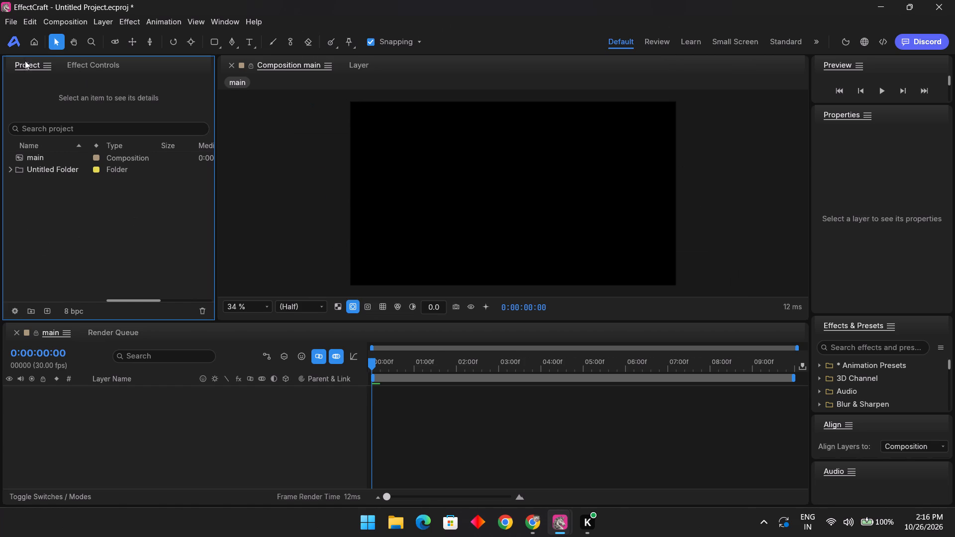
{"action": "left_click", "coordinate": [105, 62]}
Switch to the Chrome browser.
{"action": "left_click", "coordinate": [544, 529]}
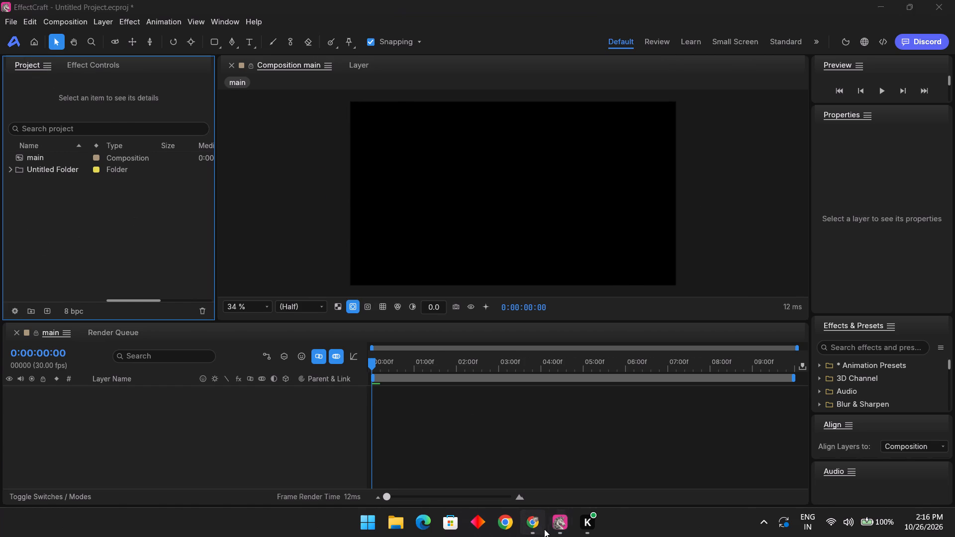
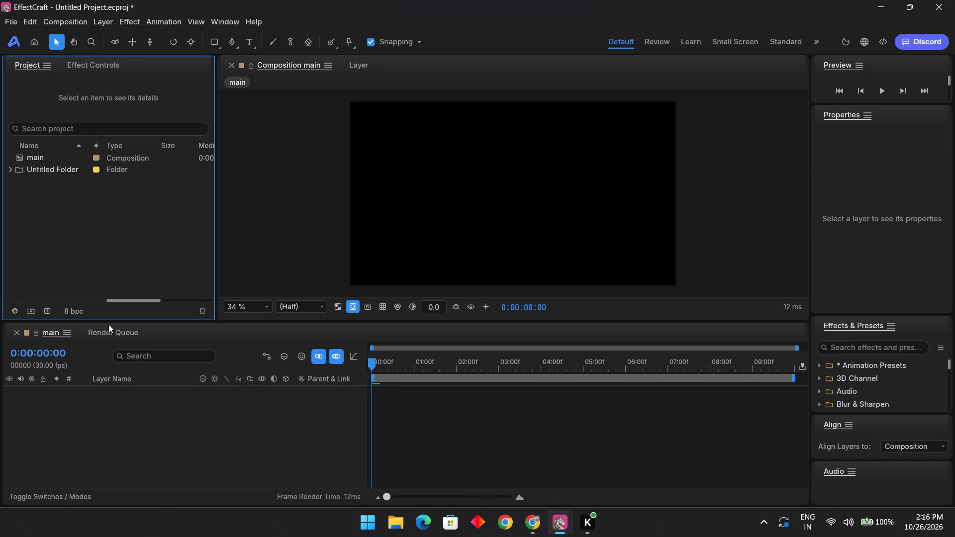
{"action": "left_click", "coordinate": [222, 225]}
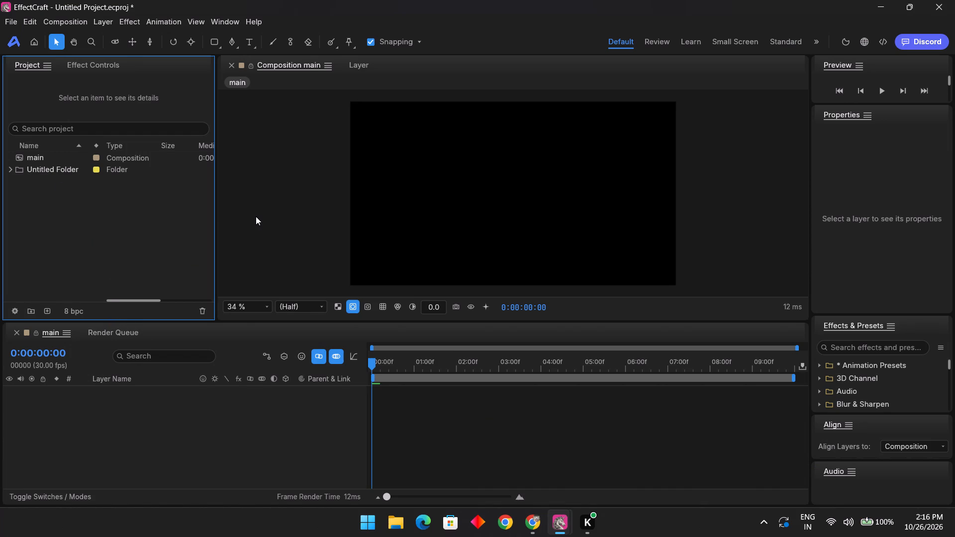
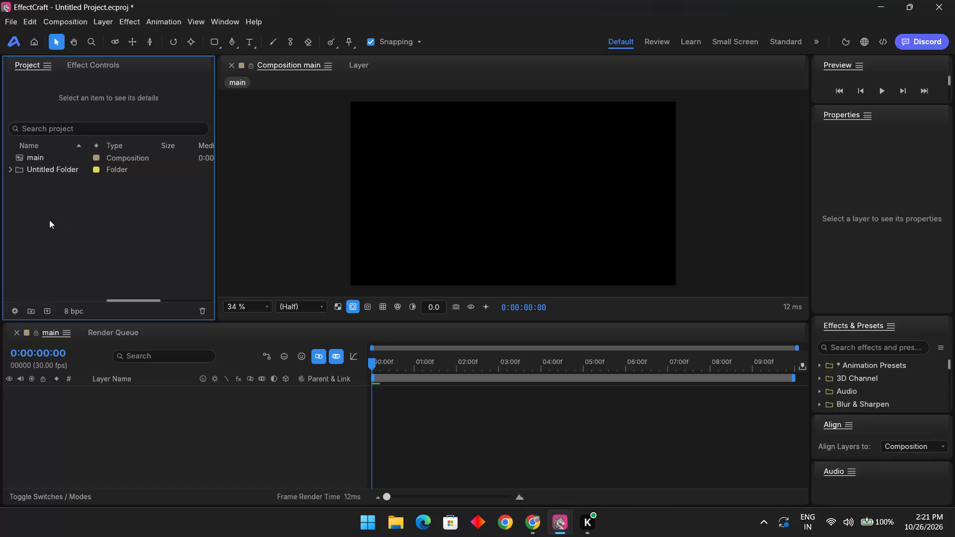
Bring up and dismiss the leftover import dialog, and switch to the Small Screen workspace.
{"action": "right_click", "coordinate": [49, 220]}
{"action": "left_click", "coordinate": [203, 216]}
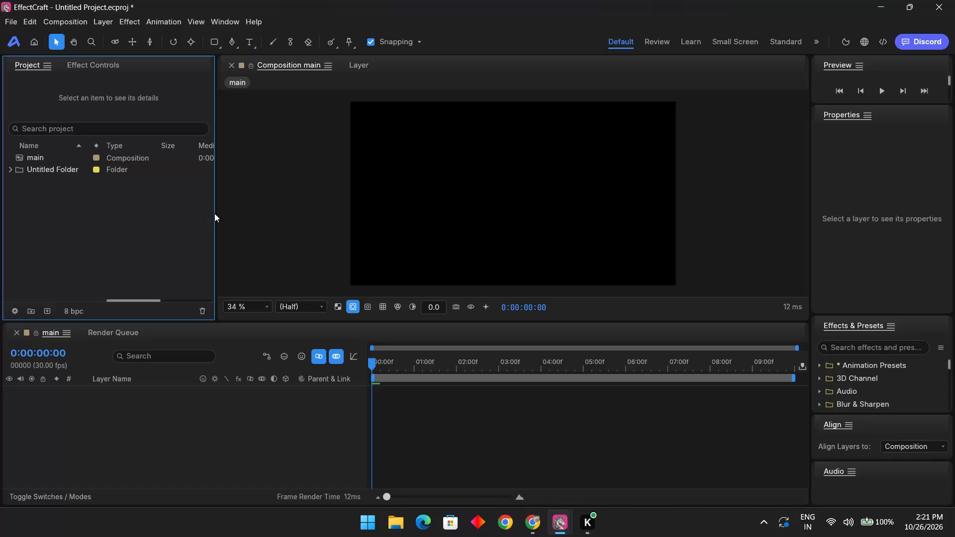
{"action": "left_click", "coordinate": [214, 213]}
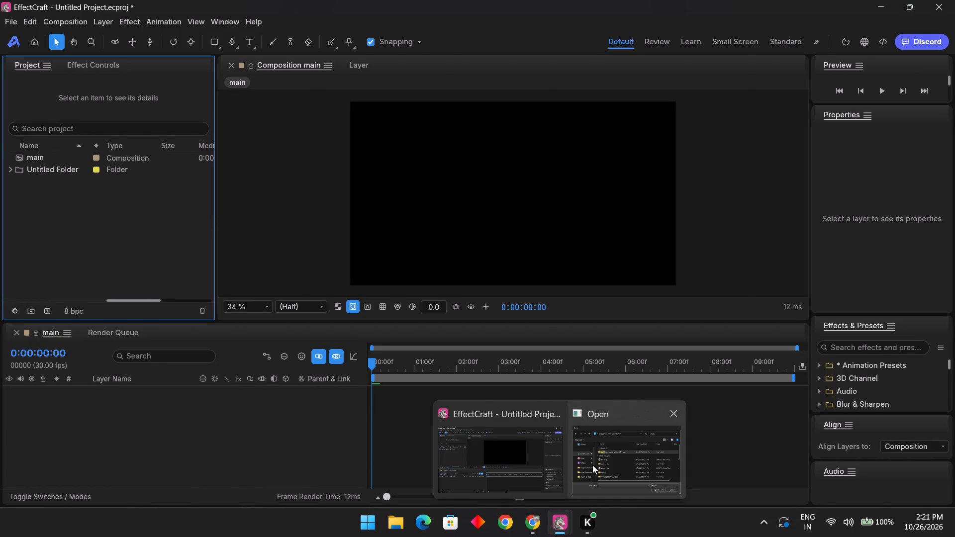
{"action": "left_click", "coordinate": [593, 464]}
{"action": "left_click", "coordinate": [727, 33]}
{"action": "left_click", "coordinate": [165, 215]}
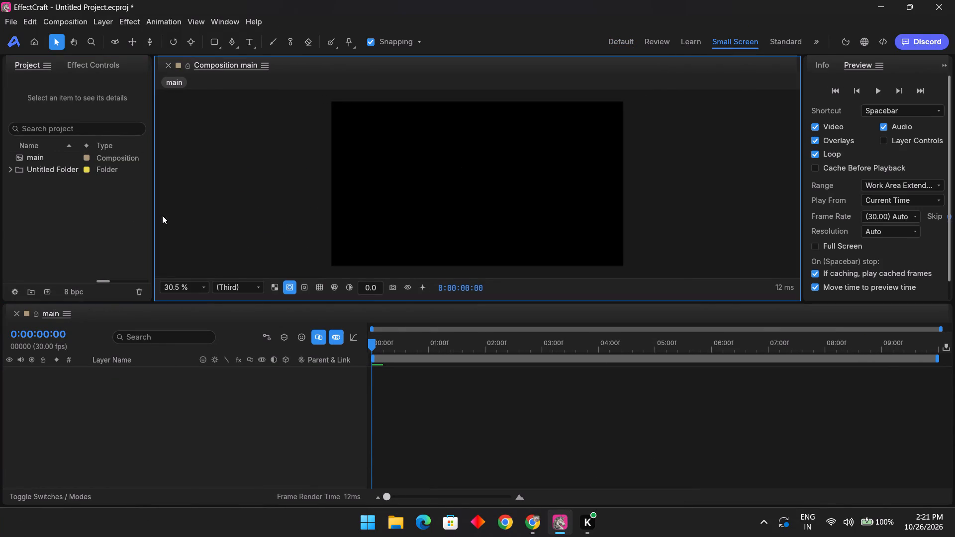
Expand Untitled Folder in the project.
{"action": "left_click", "coordinate": [115, 211]}
{"action": "left_click", "coordinate": [34, 170]}
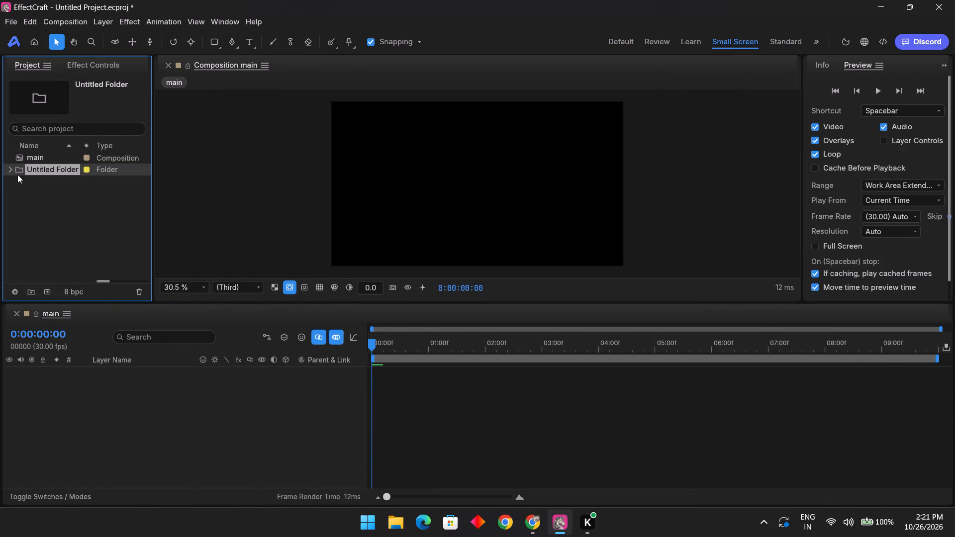
{"action": "left_click", "coordinate": [11, 169]}
Start a media import, search Downloads for vox, and open the assets folder inside VOX style scene assets+sfx+aep.
{"action": "double_click", "coordinate": [17, 192]}
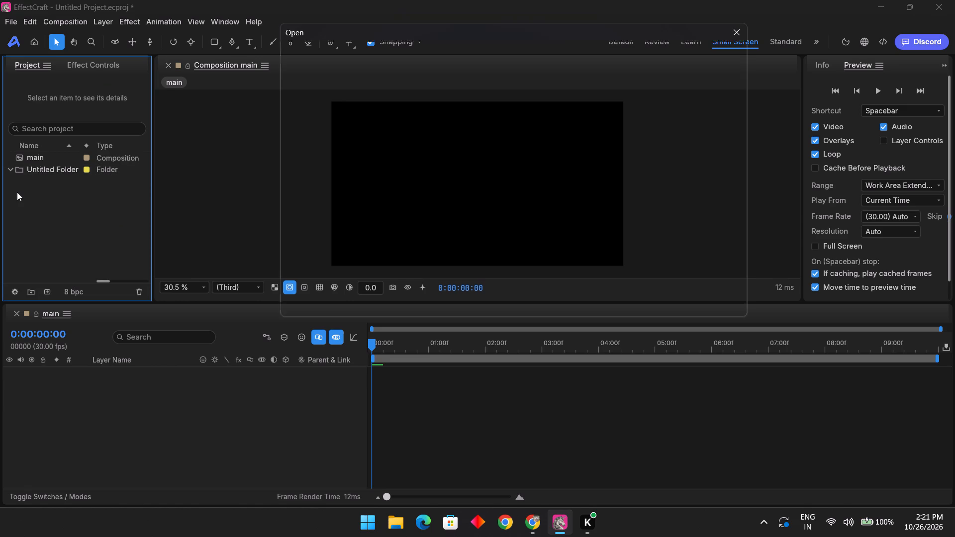
{"action": "left_click", "coordinate": [344, 150]}
{"action": "scroll", "coordinate": [556, 209], "scroll_direction": "up", "scroll_amount": 6}
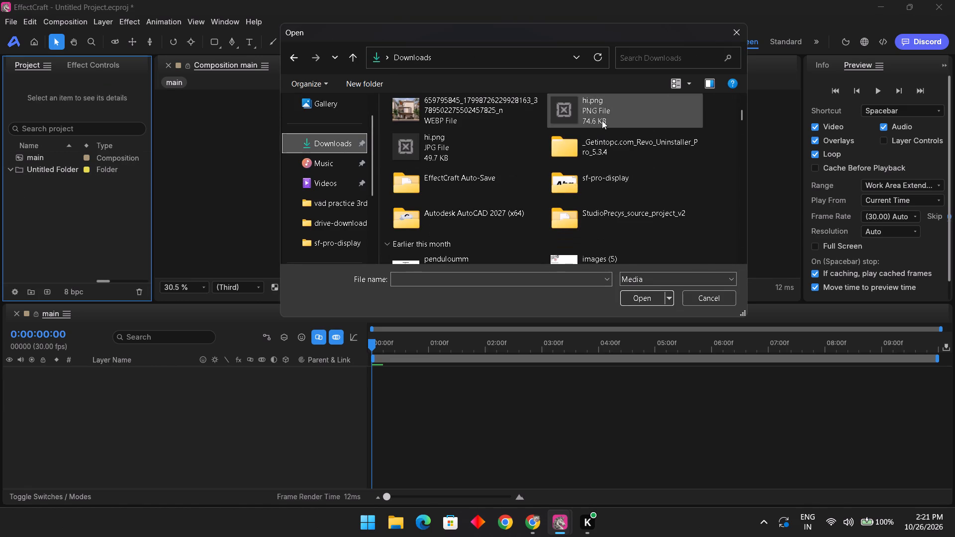
{"action": "left_click", "coordinate": [631, 73]}
{"action": "left_click", "coordinate": [634, 61]}
{"action": "type", "text": "vox"}
{"action": "double_click", "coordinate": [519, 134]}
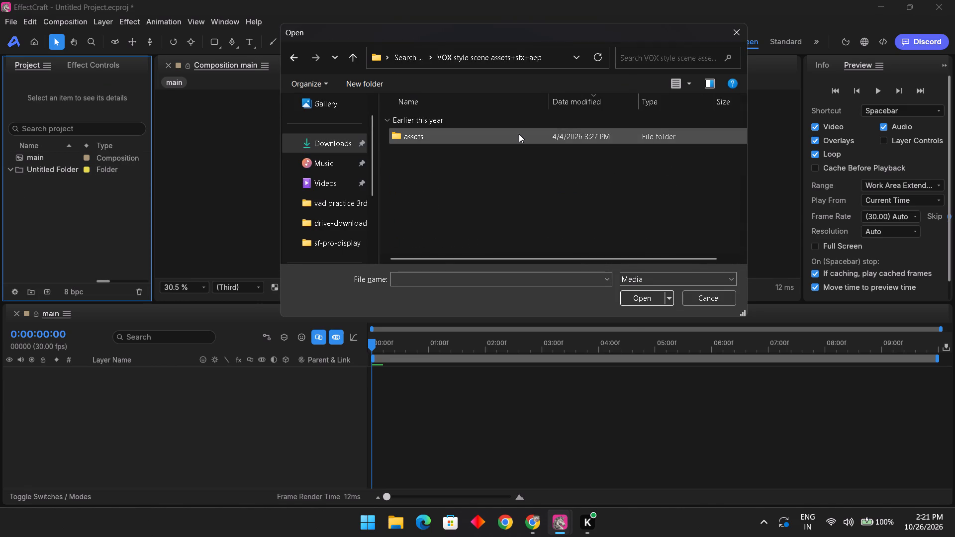
{"action": "double_click", "coordinate": [519, 134]}
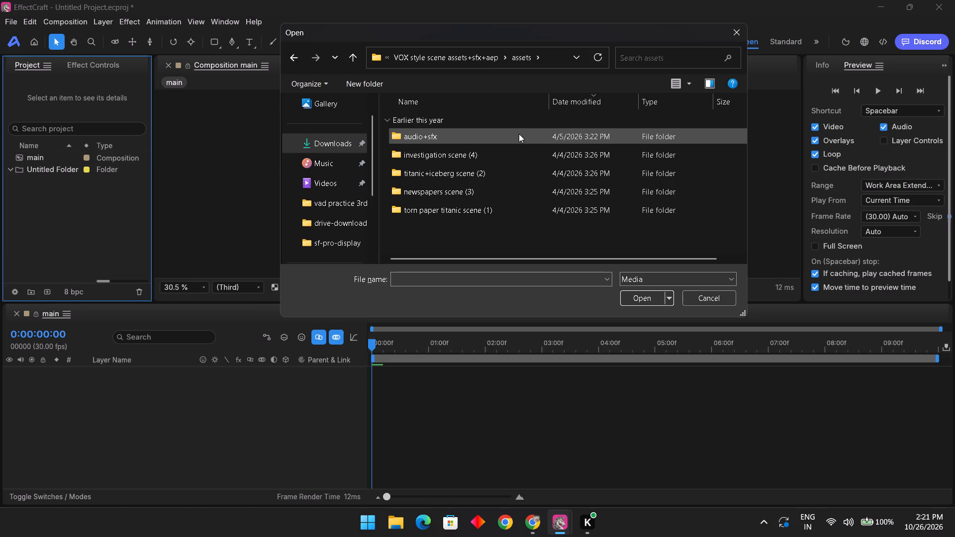
Examine the contents of the torn paper, newspapers, titanic+iceberg and investigation scene folders.
{"action": "triple_click", "coordinate": [495, 204]}
{"action": "scroll", "coordinate": [485, 191], "scroll_direction": "down", "scroll_amount": 3}
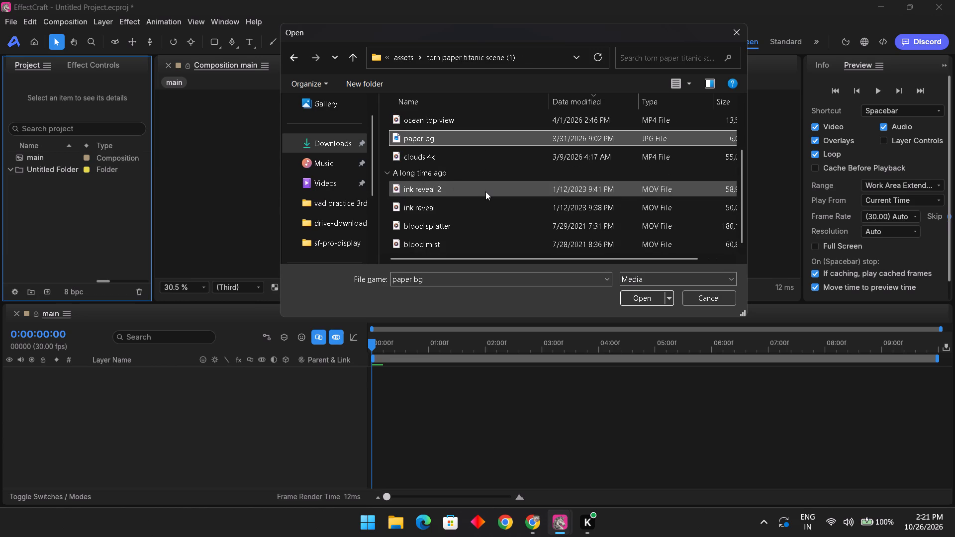
{"action": "scroll", "coordinate": [485, 191], "scroll_direction": "down", "scroll_amount": 2}
{"action": "scroll", "coordinate": [485, 191], "scroll_direction": "up", "scroll_amount": 3}
{"action": "left_click", "coordinate": [350, 60]}
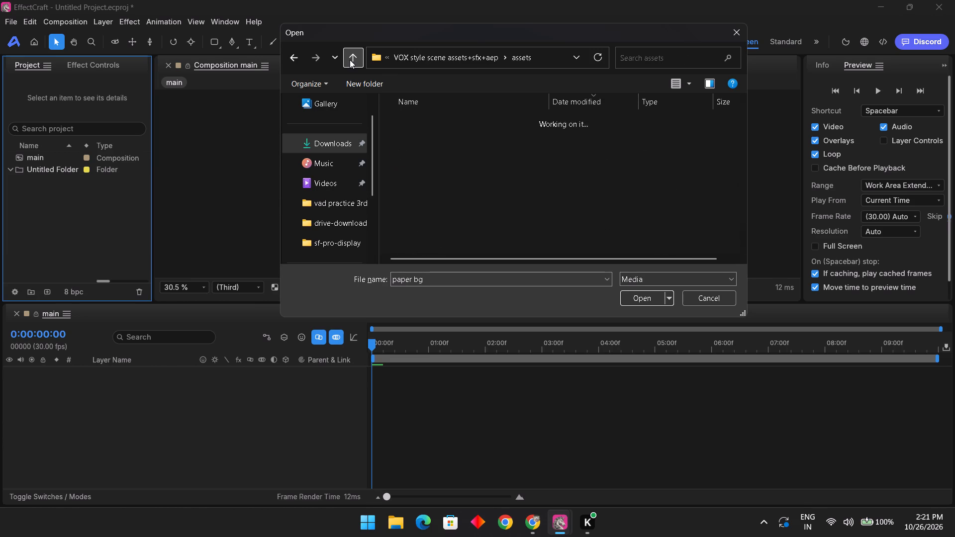
{"action": "double_click", "coordinate": [474, 192]}
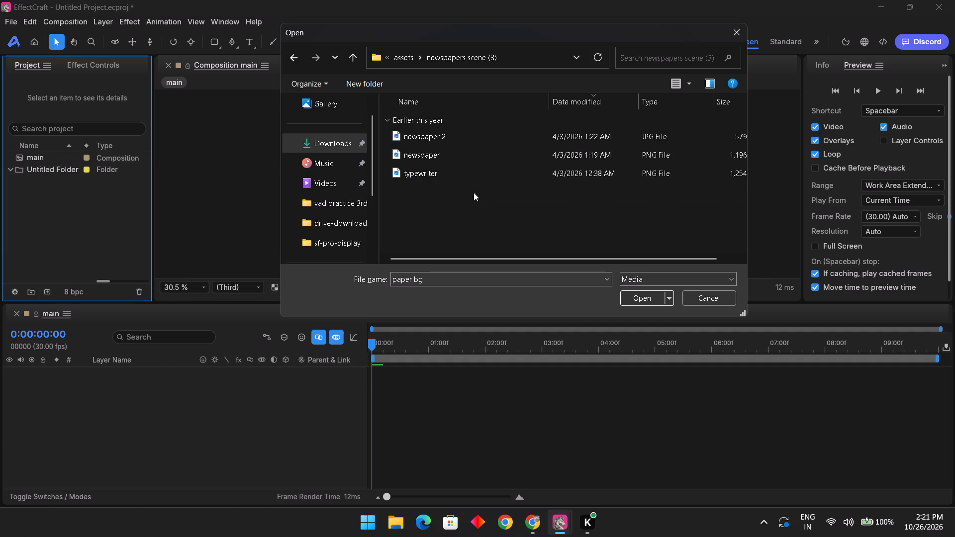
{"action": "left_click", "coordinate": [363, 62]}
{"action": "triple_click", "coordinate": [488, 170]}
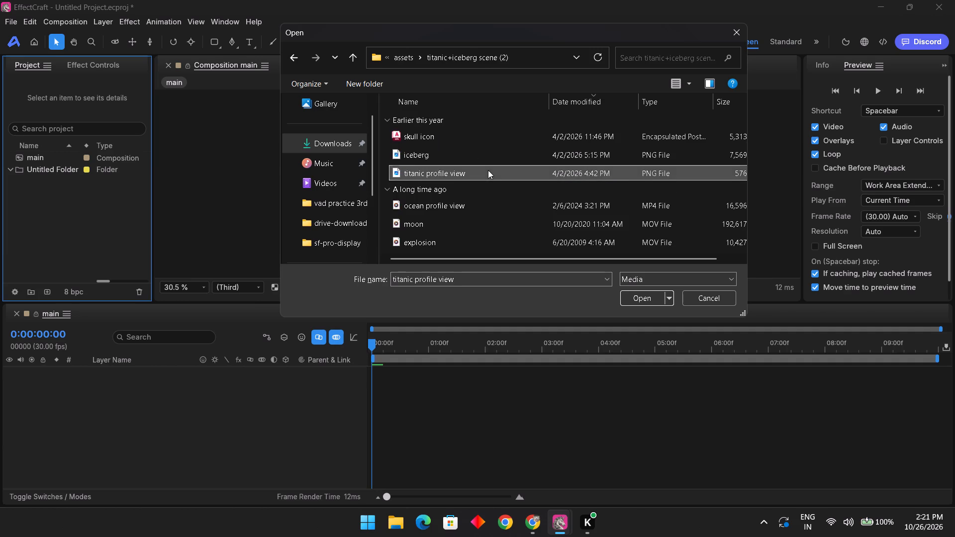
{"action": "scroll", "coordinate": [485, 171], "scroll_direction": "down", "scroll_amount": 4}
{"action": "scroll", "coordinate": [485, 171], "scroll_direction": "up", "scroll_amount": 5}
{"action": "scroll", "coordinate": [478, 242], "scroll_direction": "down", "scroll_amount": 3}
{"action": "scroll", "coordinate": [477, 242], "scroll_direction": "up", "scroll_amount": 3}
{"action": "left_click", "coordinate": [351, 63]}
{"action": "double_click", "coordinate": [464, 148]}
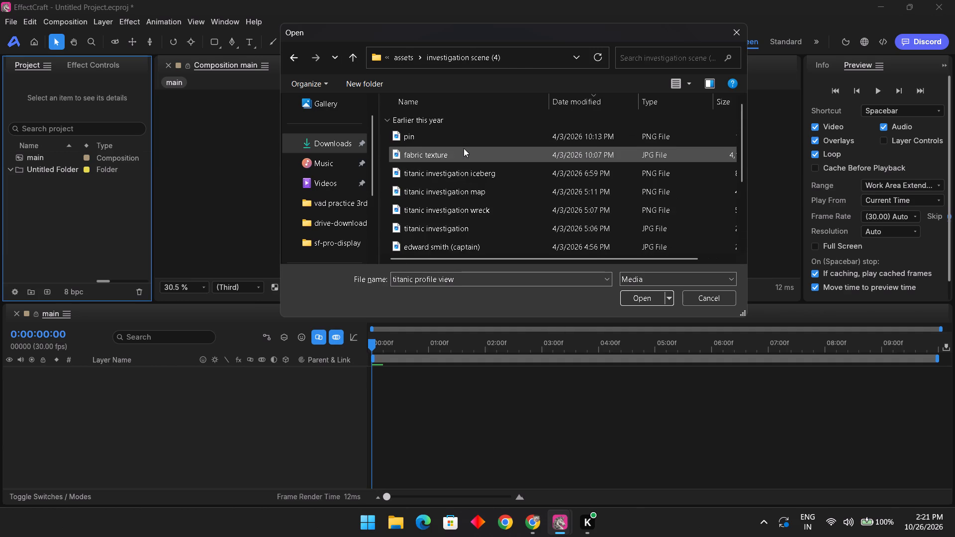
{"action": "scroll", "coordinate": [464, 148], "scroll_direction": "down", "scroll_amount": 11}
{"action": "scroll", "coordinate": [463, 170], "scroll_direction": "up", "scroll_amount": 7}
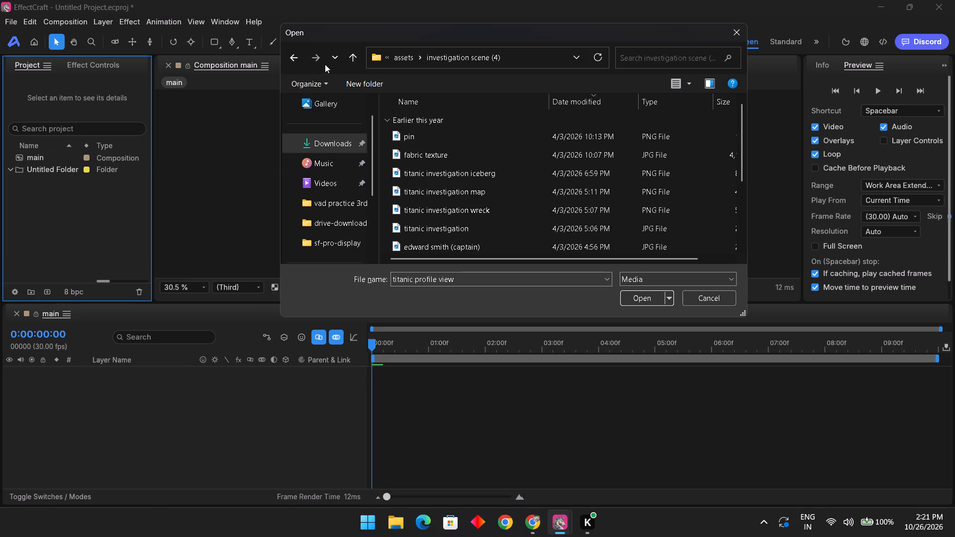
{"action": "left_click", "coordinate": [355, 55]}
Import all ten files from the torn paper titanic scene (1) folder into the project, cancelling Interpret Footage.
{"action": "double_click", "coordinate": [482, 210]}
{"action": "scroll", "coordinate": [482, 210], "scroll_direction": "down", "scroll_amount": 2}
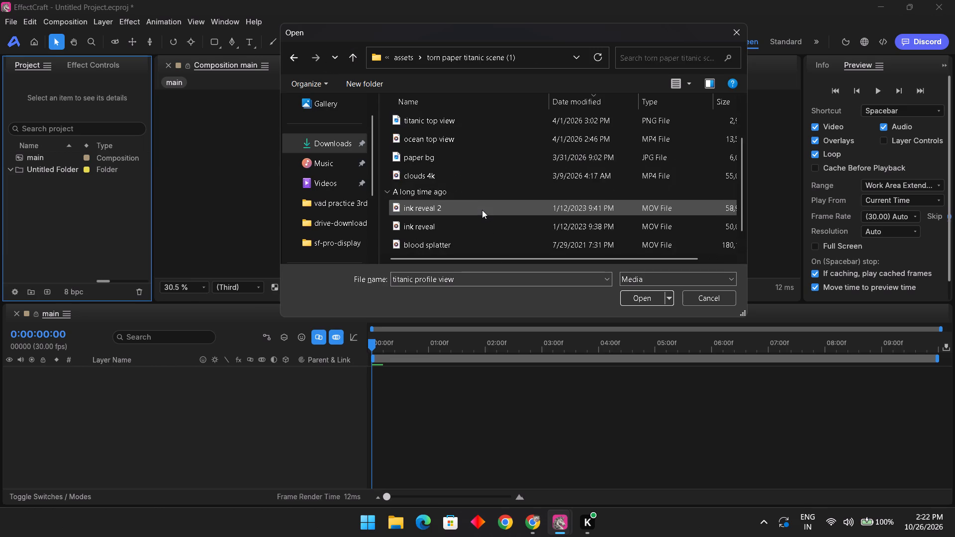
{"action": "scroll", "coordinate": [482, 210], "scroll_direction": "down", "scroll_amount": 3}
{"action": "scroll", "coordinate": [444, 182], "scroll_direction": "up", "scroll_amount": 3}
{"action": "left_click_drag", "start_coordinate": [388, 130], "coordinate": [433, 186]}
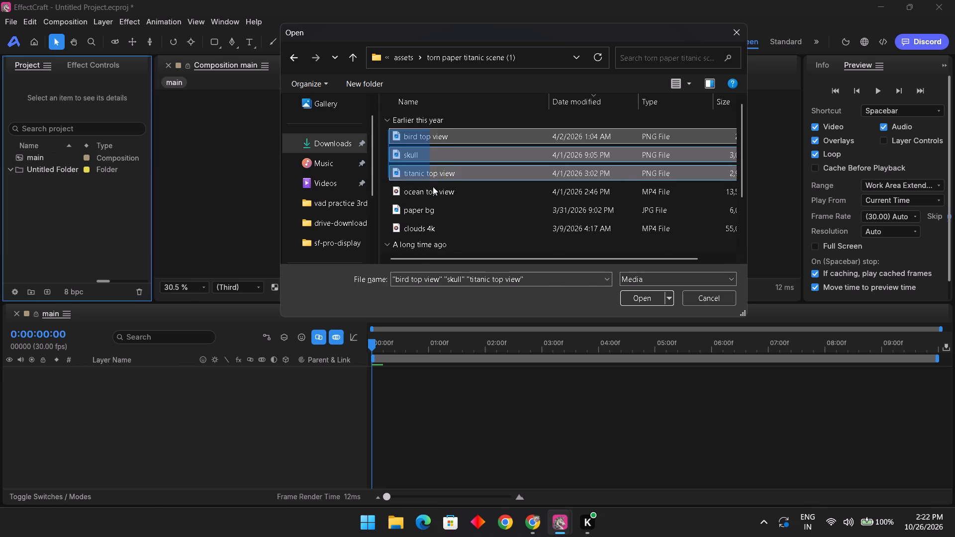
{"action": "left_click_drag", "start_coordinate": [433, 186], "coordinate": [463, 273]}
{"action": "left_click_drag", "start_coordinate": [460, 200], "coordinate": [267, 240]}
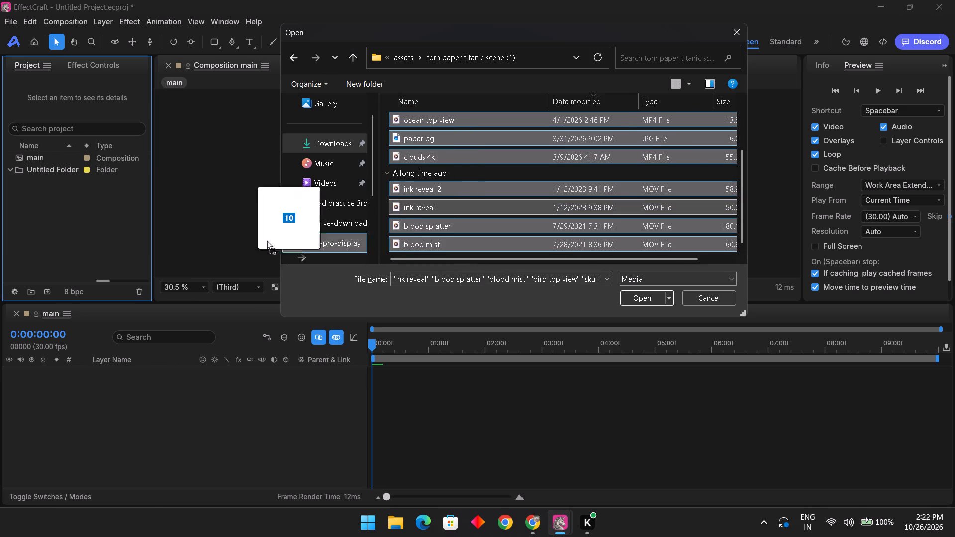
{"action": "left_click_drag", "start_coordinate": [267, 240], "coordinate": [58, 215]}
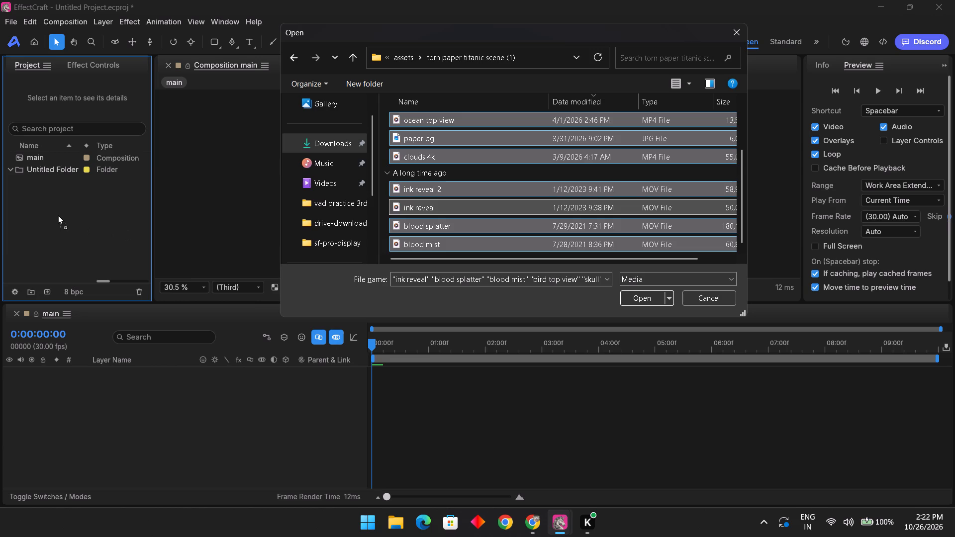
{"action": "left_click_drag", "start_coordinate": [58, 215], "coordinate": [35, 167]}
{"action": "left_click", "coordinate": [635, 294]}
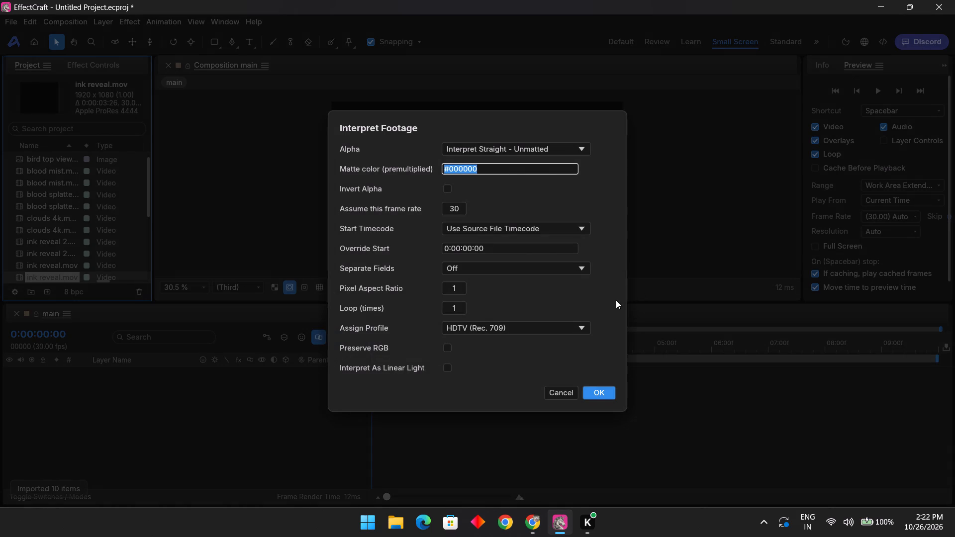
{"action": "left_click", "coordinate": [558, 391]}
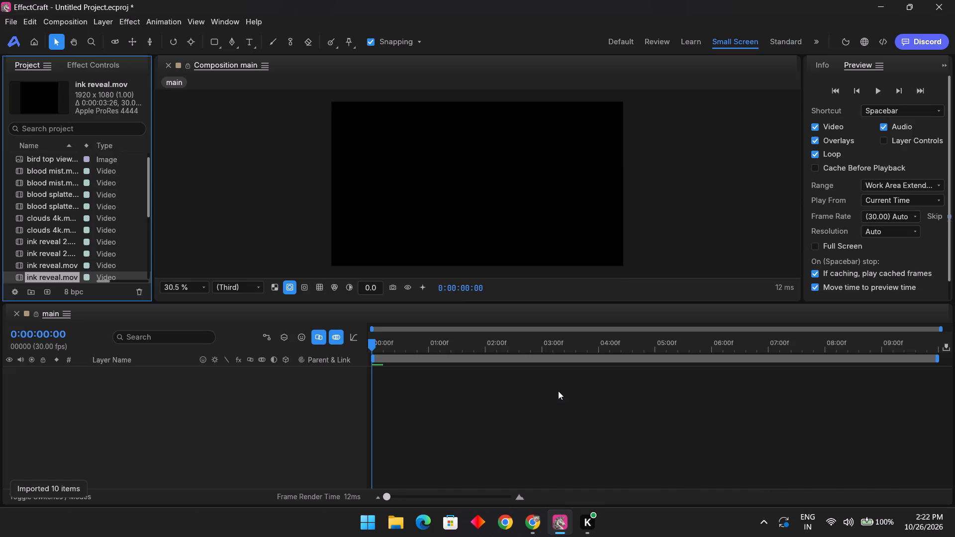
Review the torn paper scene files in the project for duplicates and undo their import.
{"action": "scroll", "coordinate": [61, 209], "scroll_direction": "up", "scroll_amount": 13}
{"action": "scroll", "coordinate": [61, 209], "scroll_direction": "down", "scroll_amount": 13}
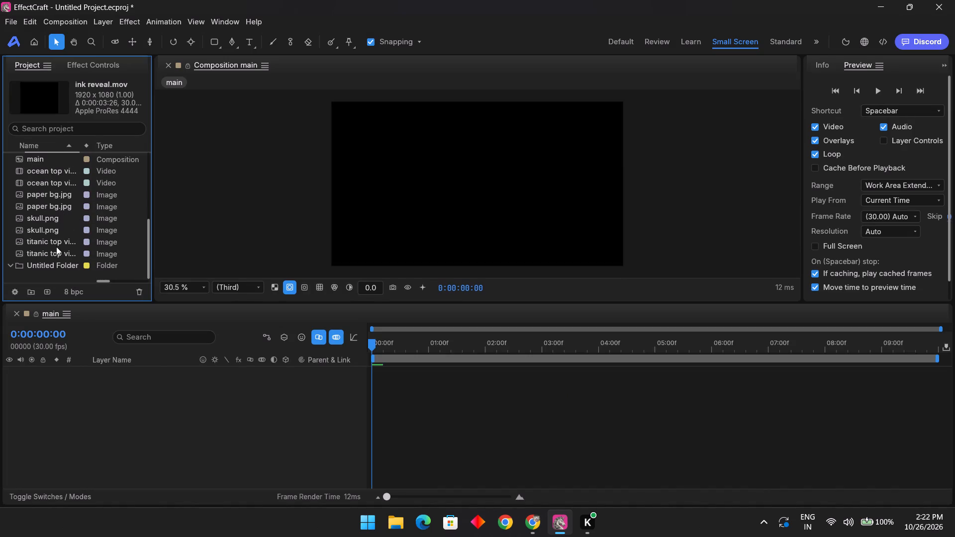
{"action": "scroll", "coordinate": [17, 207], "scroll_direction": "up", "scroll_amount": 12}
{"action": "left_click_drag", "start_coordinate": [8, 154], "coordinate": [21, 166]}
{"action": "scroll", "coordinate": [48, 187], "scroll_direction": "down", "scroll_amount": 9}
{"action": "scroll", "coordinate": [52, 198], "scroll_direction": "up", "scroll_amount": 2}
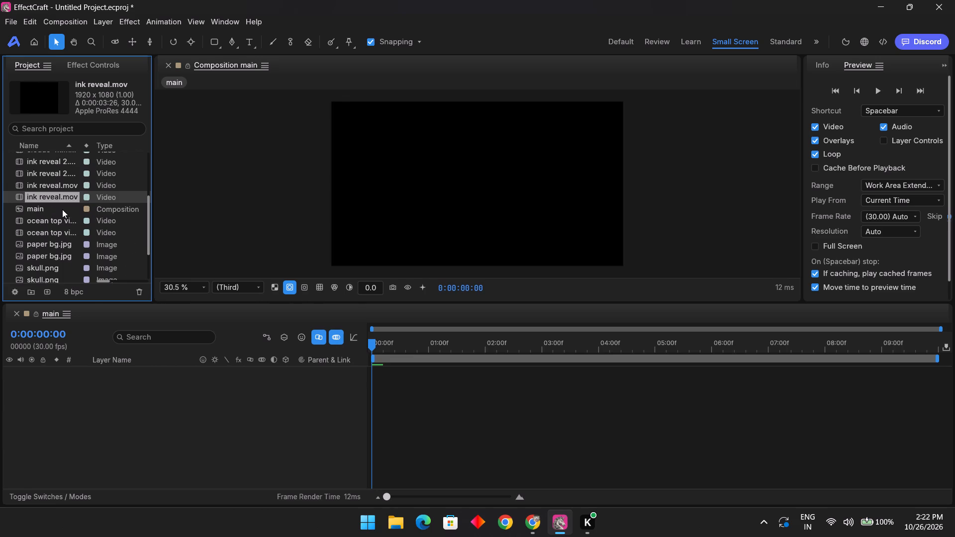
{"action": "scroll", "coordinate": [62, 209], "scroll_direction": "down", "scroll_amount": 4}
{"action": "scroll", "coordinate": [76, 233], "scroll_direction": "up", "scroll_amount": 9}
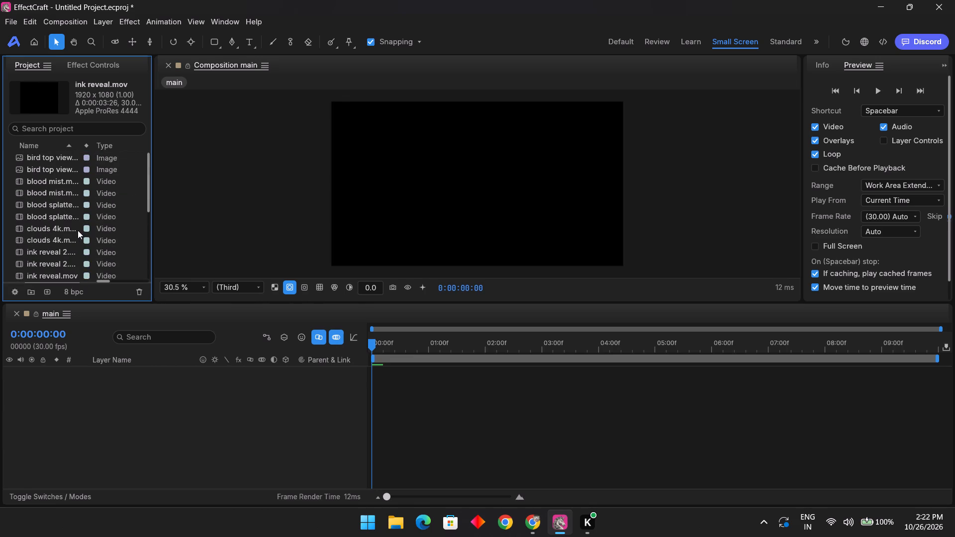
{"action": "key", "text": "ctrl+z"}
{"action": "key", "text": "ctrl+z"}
Import the ten torn paper titanic scene files again, from bird top view to blood mist, cancelling Interpret Footage.
{"action": "left_click", "coordinate": [83, 187]}
{"action": "right_click", "coordinate": [83, 187]}
{"action": "left_click", "coordinate": [83, 187]}
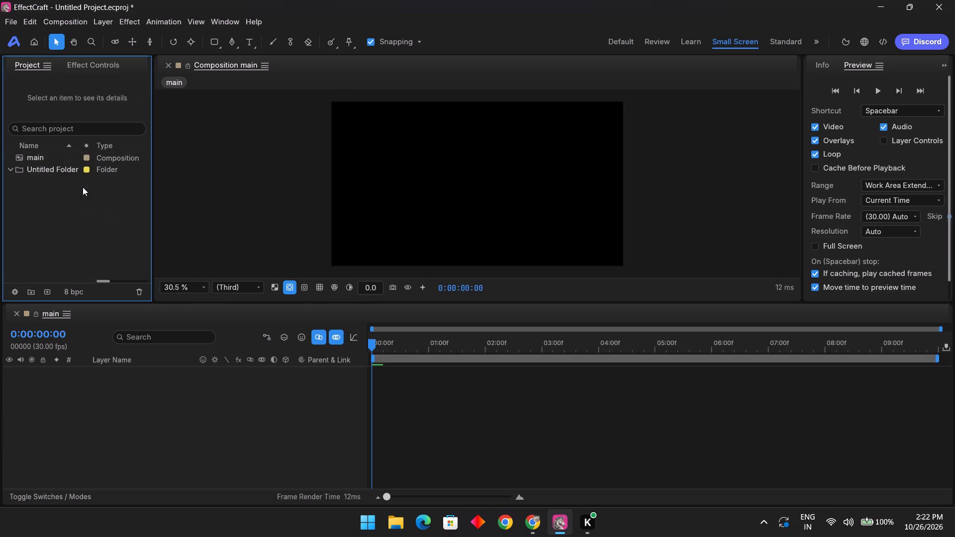
{"action": "double_click", "coordinate": [79, 191]}
{"action": "double_click", "coordinate": [79, 191]}
{"action": "left_click_drag", "start_coordinate": [69, 206], "coordinate": [62, 216]}
{"action": "left_click", "coordinate": [62, 216]}
{"action": "left_click", "coordinate": [586, 475]}
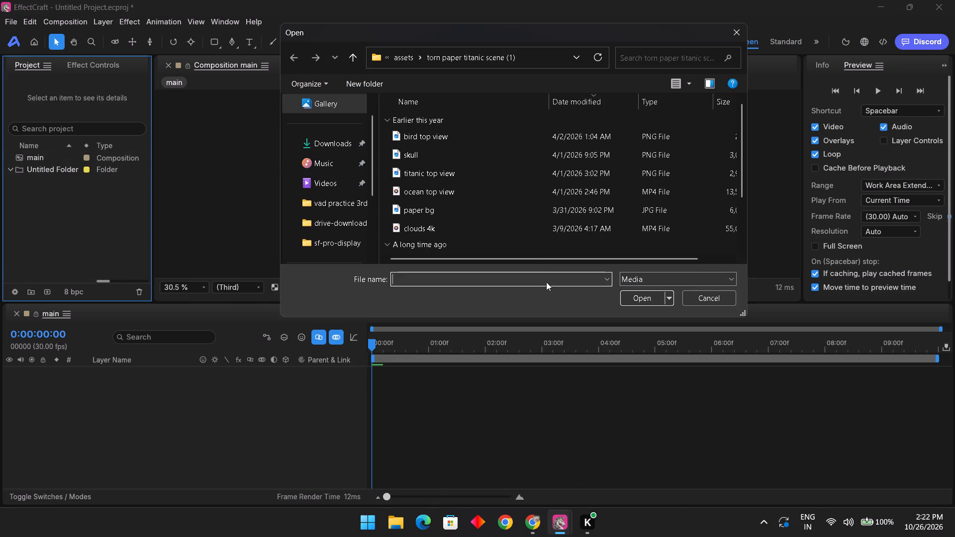
{"action": "scroll", "coordinate": [512, 212], "scroll_direction": "down", "scroll_amount": 3}
{"action": "scroll", "coordinate": [497, 215], "scroll_direction": "up", "scroll_amount": 4}
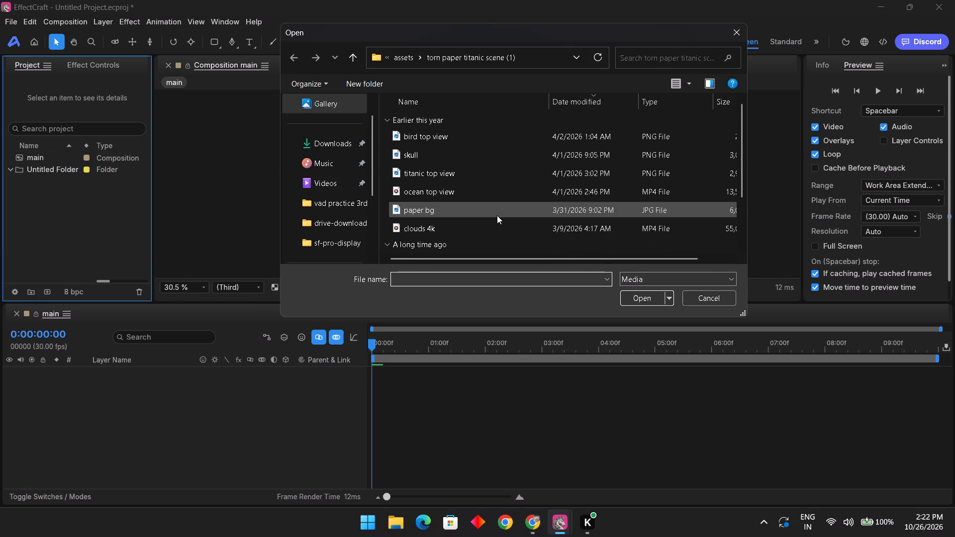
{"action": "scroll", "coordinate": [497, 215], "scroll_direction": "up", "scroll_amount": 1}
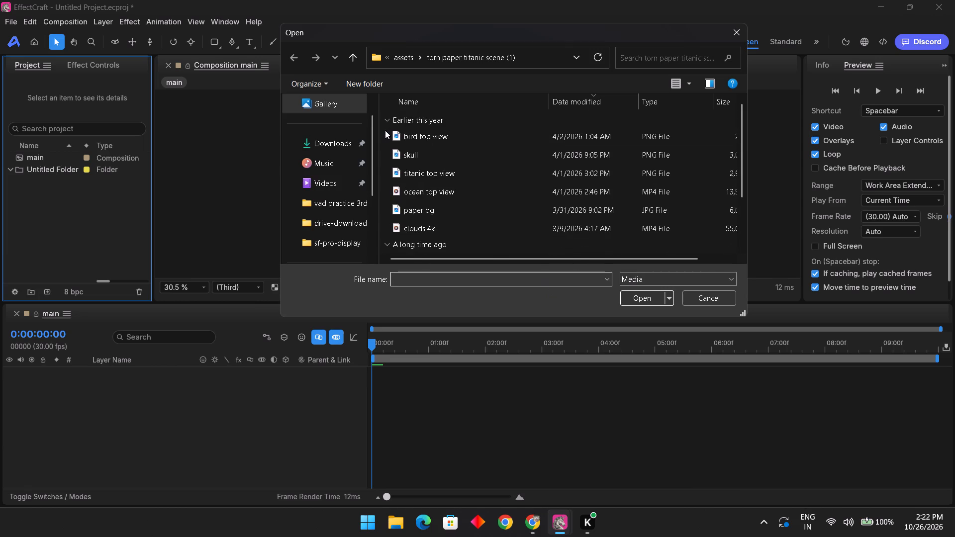
{"action": "left_click_drag", "start_coordinate": [385, 130], "coordinate": [392, 149]}
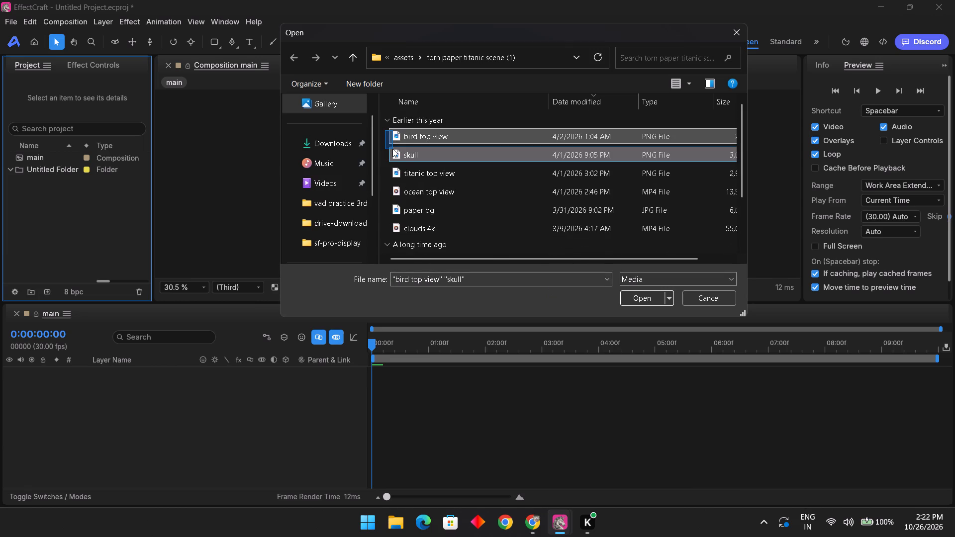
{"action": "left_click_drag", "start_coordinate": [392, 149], "coordinate": [393, 152]}
{"action": "left_click_drag", "start_coordinate": [393, 152], "coordinate": [435, 287]}
{"action": "left_click", "coordinate": [632, 297]}
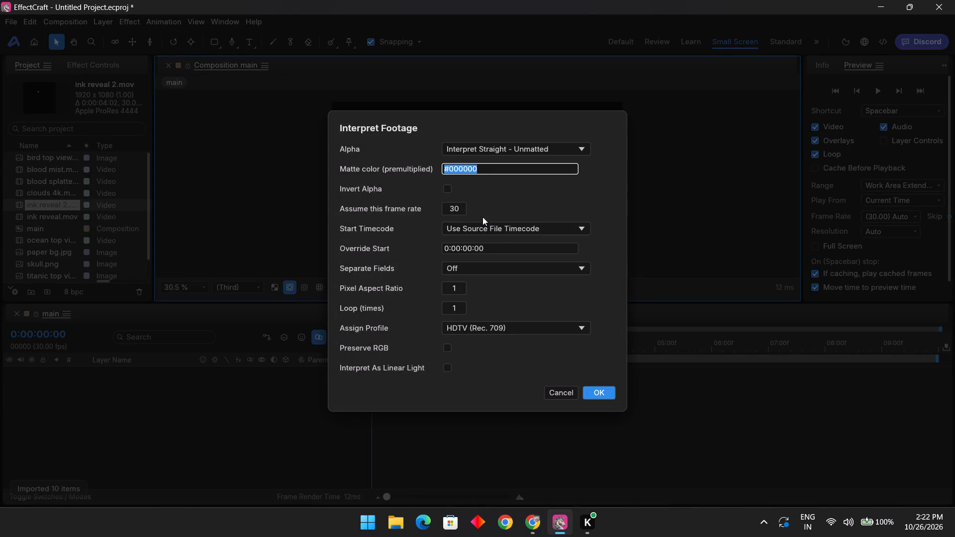
{"action": "left_click", "coordinate": [570, 396]}
{"action": "scroll", "coordinate": [117, 239], "scroll_direction": "down", "scroll_amount": 4}
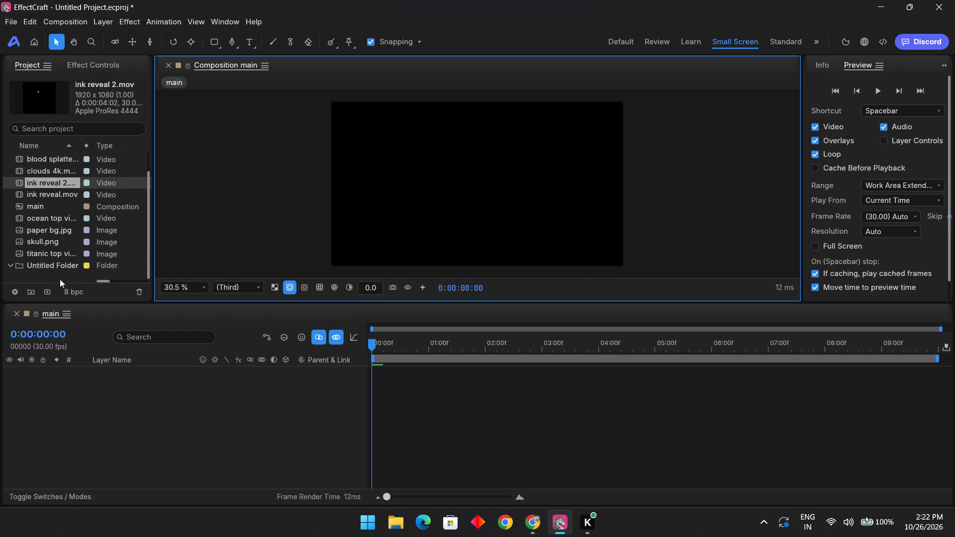
Move the ten imported torn paper scene files and the main composition into the untitled project folder and collapse it.
{"action": "left_click", "coordinate": [60, 279]}
{"action": "left_click_drag", "start_coordinate": [34, 256], "coordinate": [34, 255]}
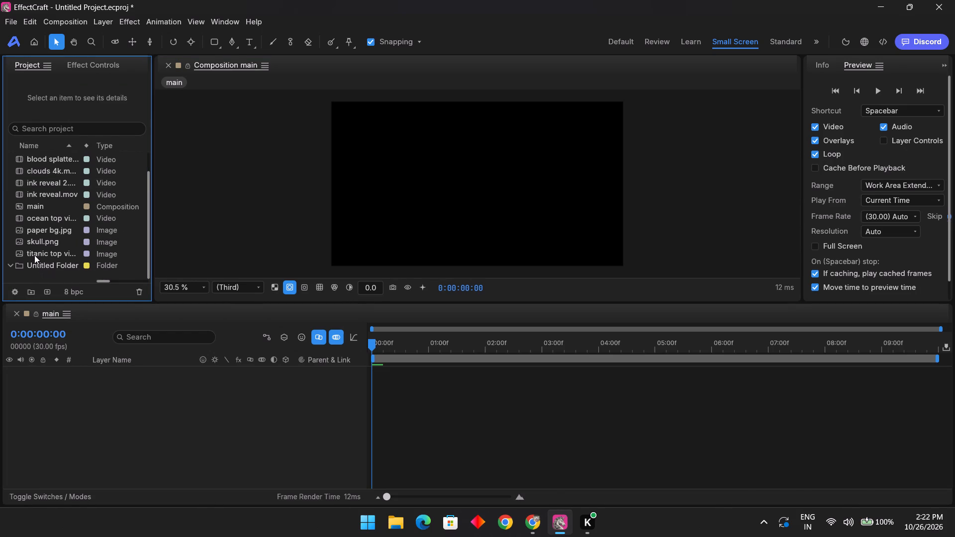
{"action": "left_click_drag", "start_coordinate": [34, 255], "coordinate": [32, 249]}
{"action": "scroll", "coordinate": [0, 168], "scroll_direction": "up", "scroll_amount": 10}
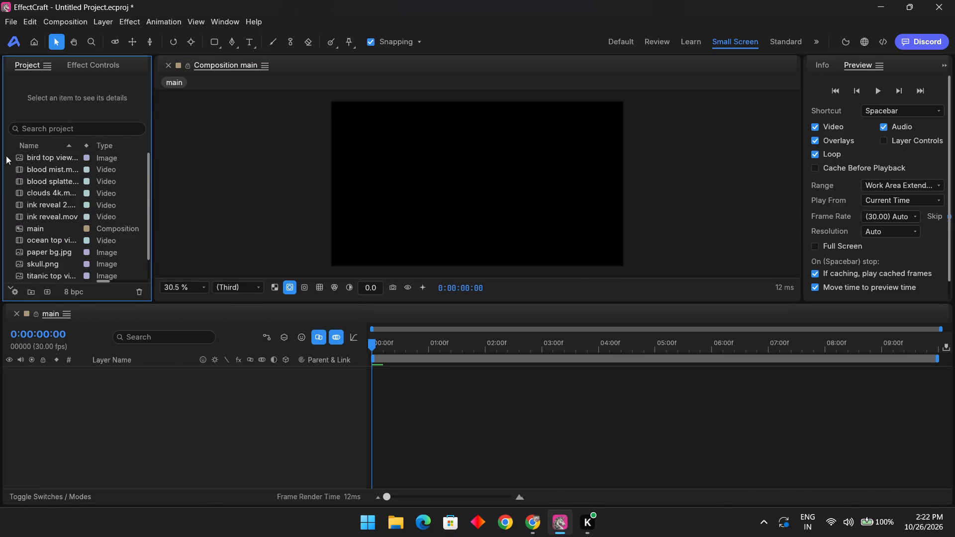
{"action": "left_click_drag", "start_coordinate": [6, 154], "coordinate": [26, 185]}
{"action": "left_click", "coordinate": [29, 158]}
{"action": "left_click", "coordinate": [34, 169]}
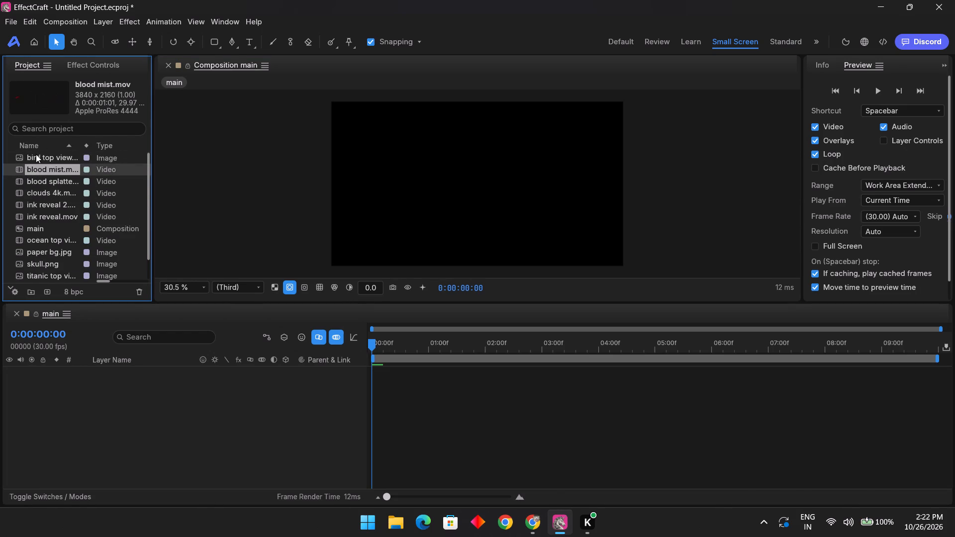
{"action": "left_click", "coordinate": [36, 154]}
{"action": "scroll", "coordinate": [48, 198], "scroll_direction": "down", "scroll_amount": 4, "text": "ctrl"}
{"action": "scroll", "coordinate": [49, 214], "scroll_direction": "down", "scroll_amount": 2}
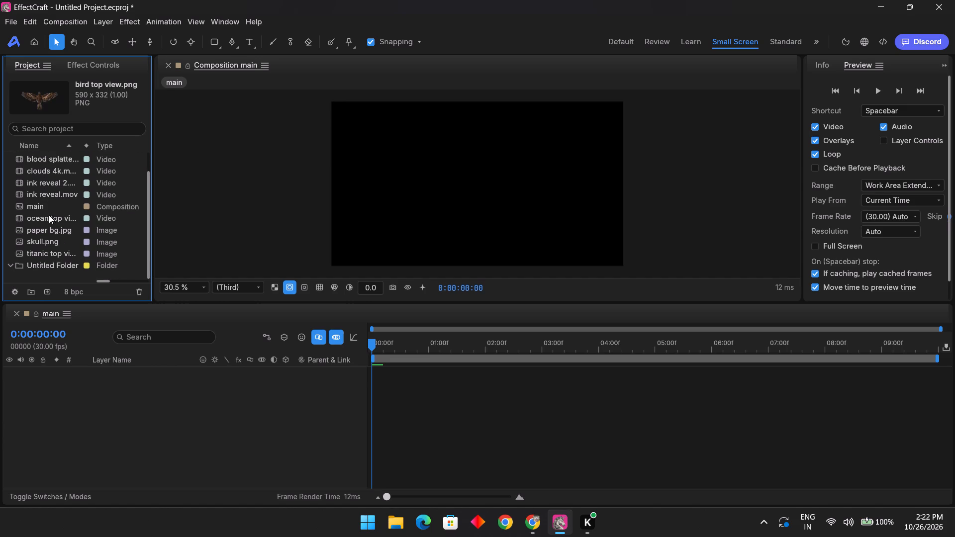
{"action": "left_click", "coordinate": [55, 254], "text": "shift"}
{"action": "left_click_drag", "start_coordinate": [55, 225], "coordinate": [52, 266]}
{"action": "scroll", "coordinate": [56, 262], "scroll_direction": "up", "scroll_amount": 5}
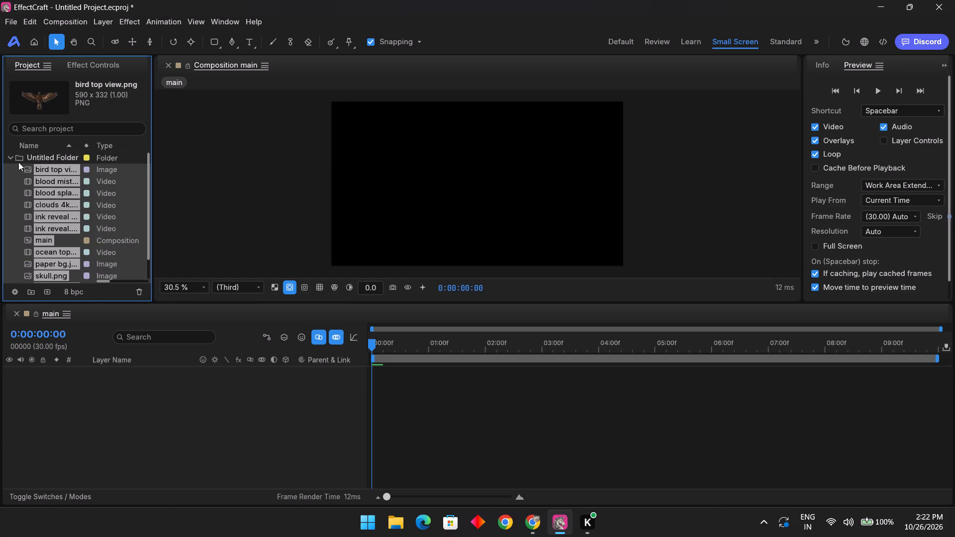
{"action": "left_click", "coordinate": [9, 157]}
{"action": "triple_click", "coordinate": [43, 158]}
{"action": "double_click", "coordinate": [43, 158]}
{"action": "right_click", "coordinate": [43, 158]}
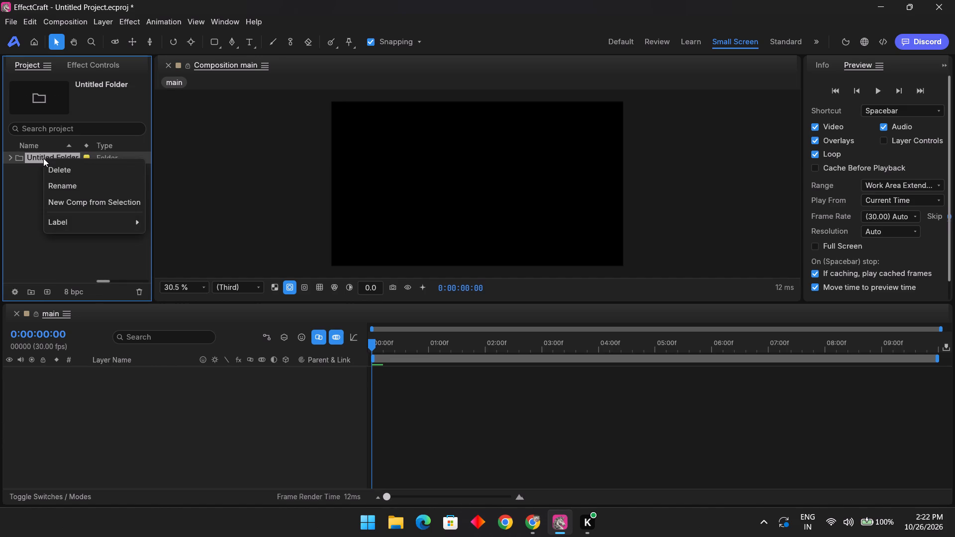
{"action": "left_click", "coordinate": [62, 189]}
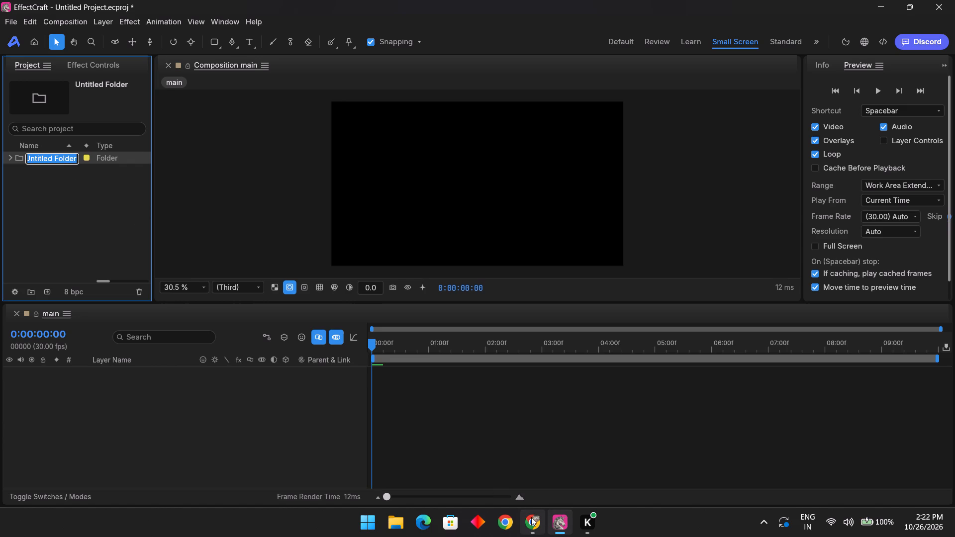
Search for "vox" in File Explorer and check the scene folder names in the VOX style scene assets+sfx+aep assets folder.
{"action": "left_click", "coordinate": [395, 515]}
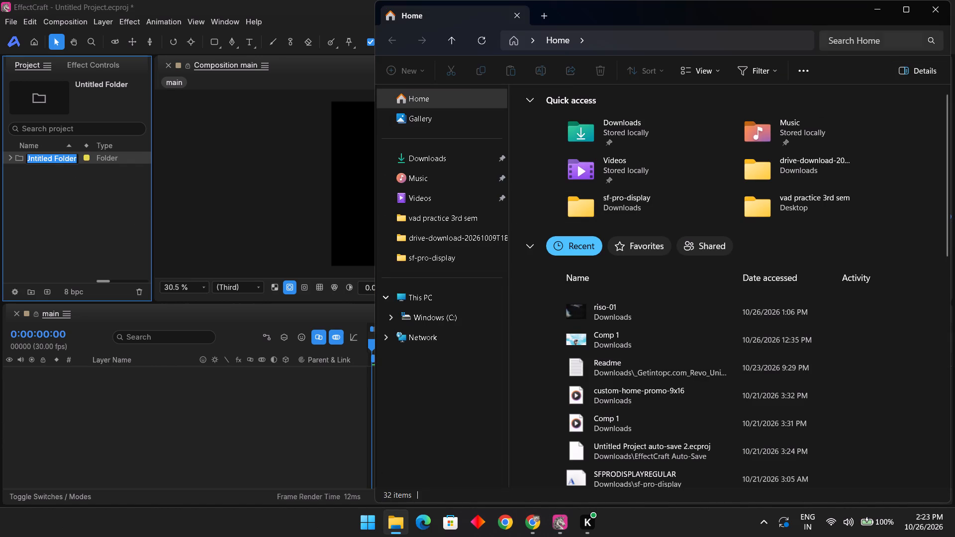
{"action": "left_click", "coordinate": [880, 45]}
{"action": "type", "text": "vox"}
{"action": "key", "text": "Return"}
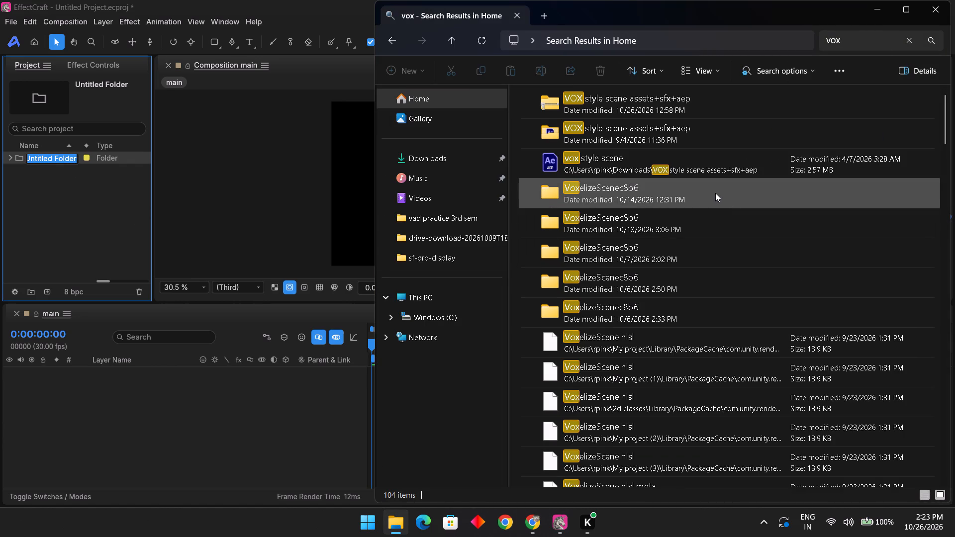
{"action": "double_click", "coordinate": [656, 106]}
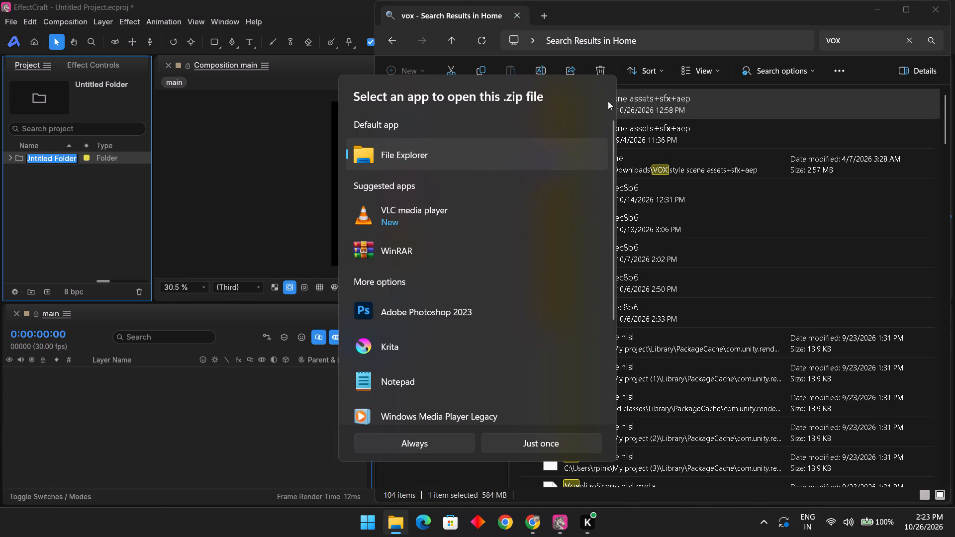
{"action": "left_click", "coordinate": [199, 392]}
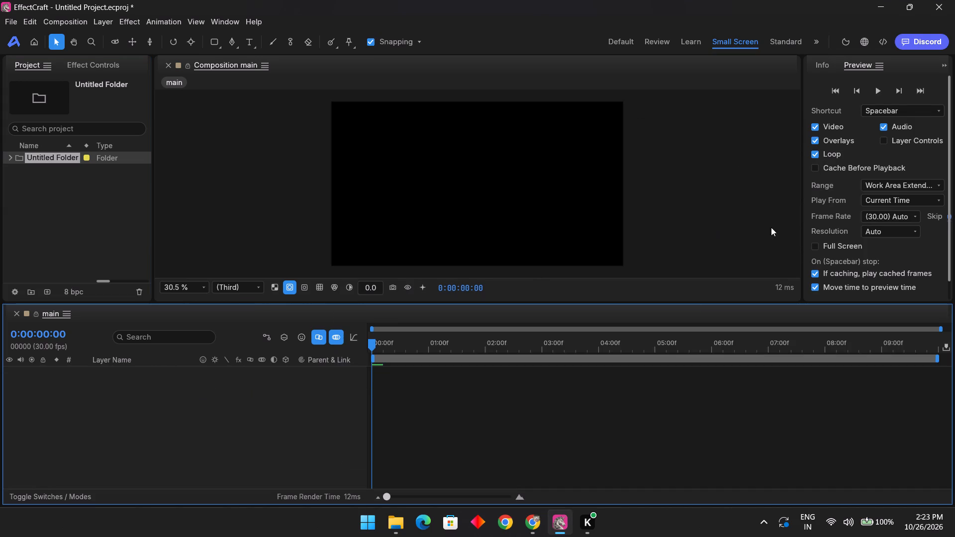
{"action": "left_click", "coordinate": [432, 445]}
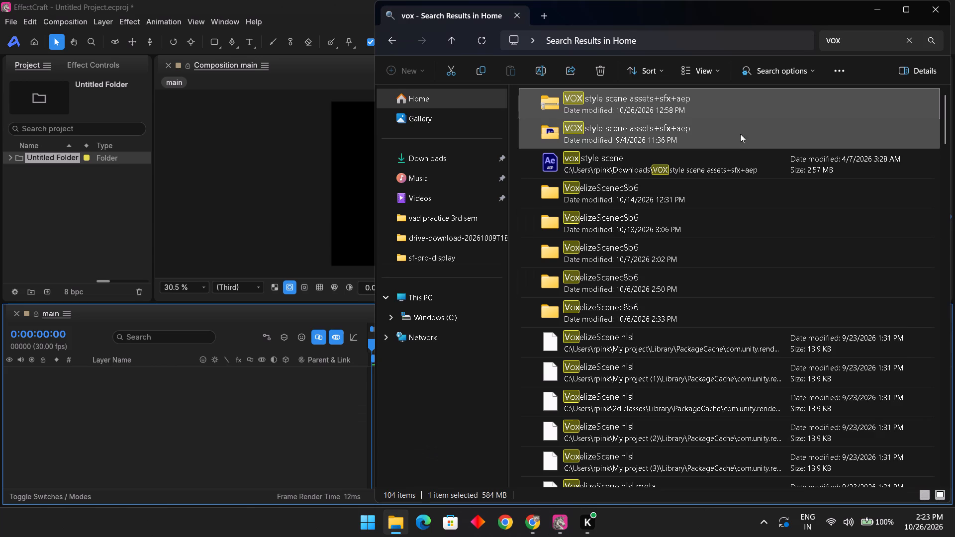
{"action": "double_click", "coordinate": [742, 128]}
{"action": "double_click", "coordinate": [703, 145]}
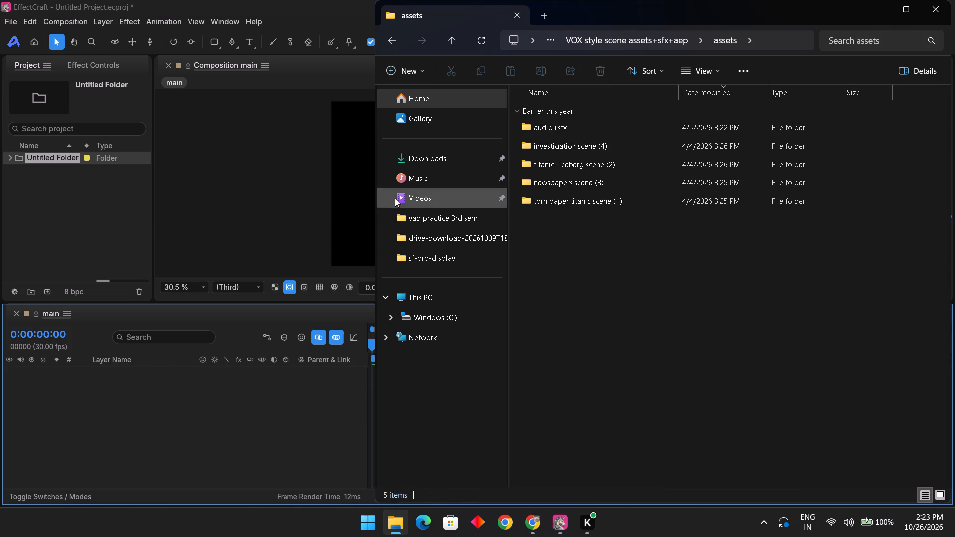
Rename the untitled project folder as torn paper titanic scene.
{"action": "left_click", "coordinate": [68, 154]}
{"action": "right_click", "coordinate": [68, 154]}
{"action": "left_click", "coordinate": [86, 176]}
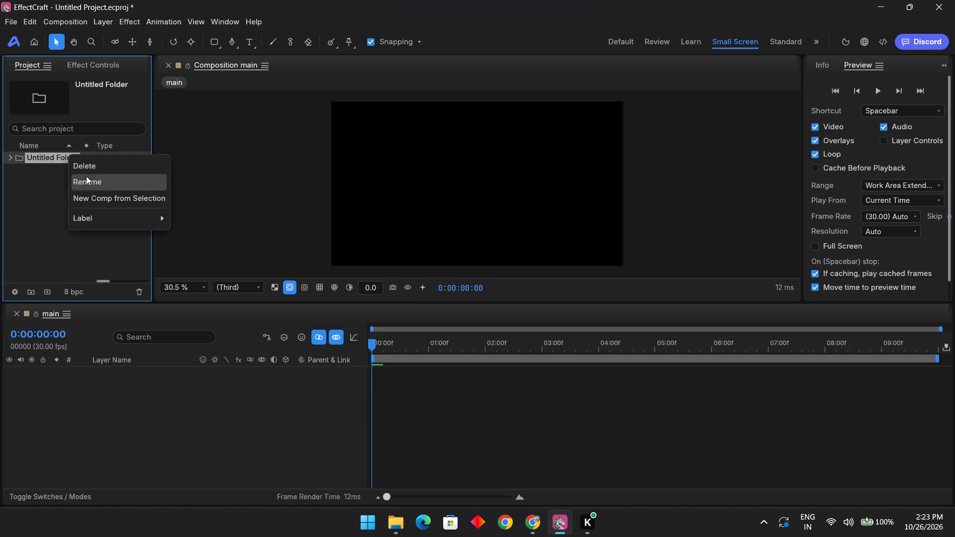
{"action": "type", "text": "torn paper titanic scene"}
{"action": "key", "text": "Return"}
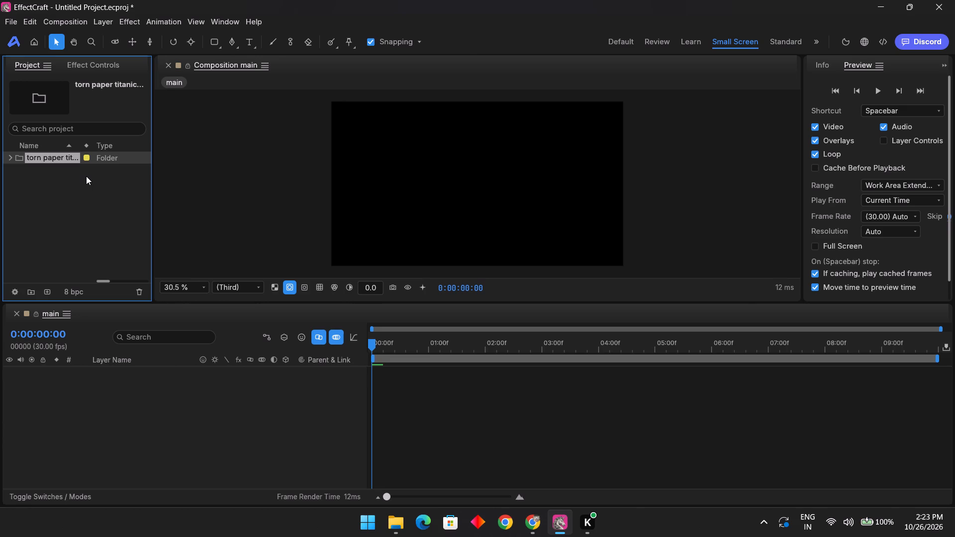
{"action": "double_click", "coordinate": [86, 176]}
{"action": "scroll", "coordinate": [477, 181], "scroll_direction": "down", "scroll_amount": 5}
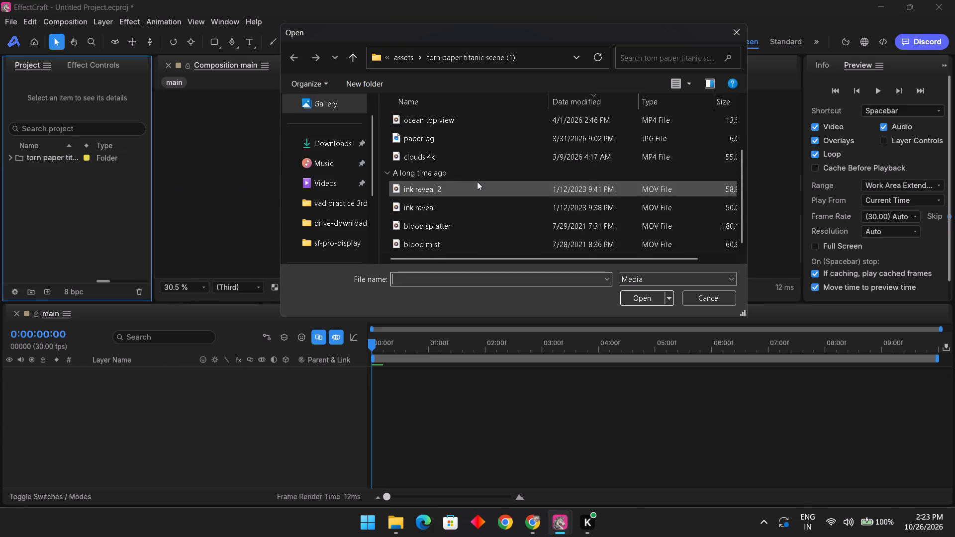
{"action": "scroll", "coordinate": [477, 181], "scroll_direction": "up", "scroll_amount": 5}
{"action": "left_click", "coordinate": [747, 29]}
Create a second folder in the project beside the torn paper titanic scene folder.
{"action": "right_click", "coordinate": [22, 186]}
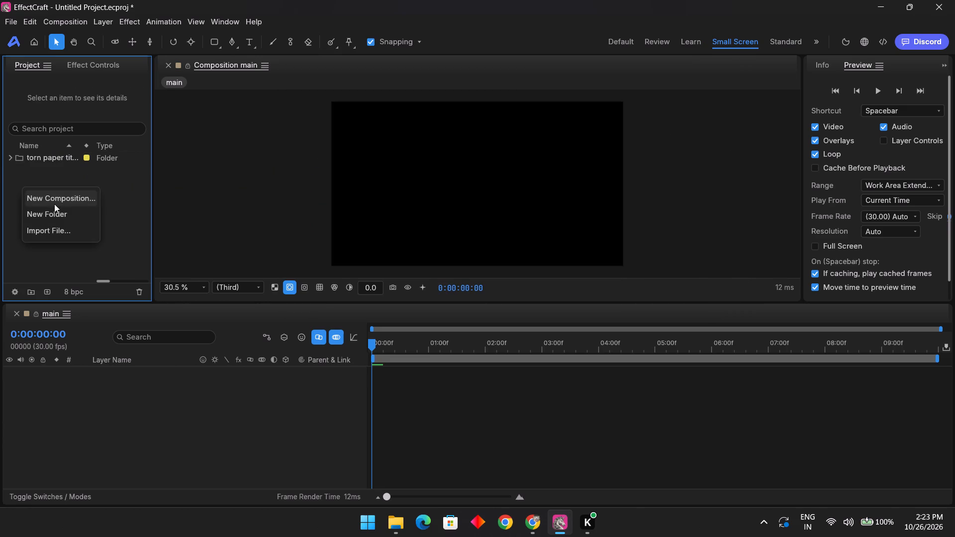
{"action": "left_click", "coordinate": [58, 214]}
{"action": "left_click", "coordinate": [50, 170]}
Import all six files from the titanic+iceberg scene (2) folder, from skull icon to explosion, cancelling Interpret Footage.
{"action": "triple_click", "coordinate": [49, 192]}
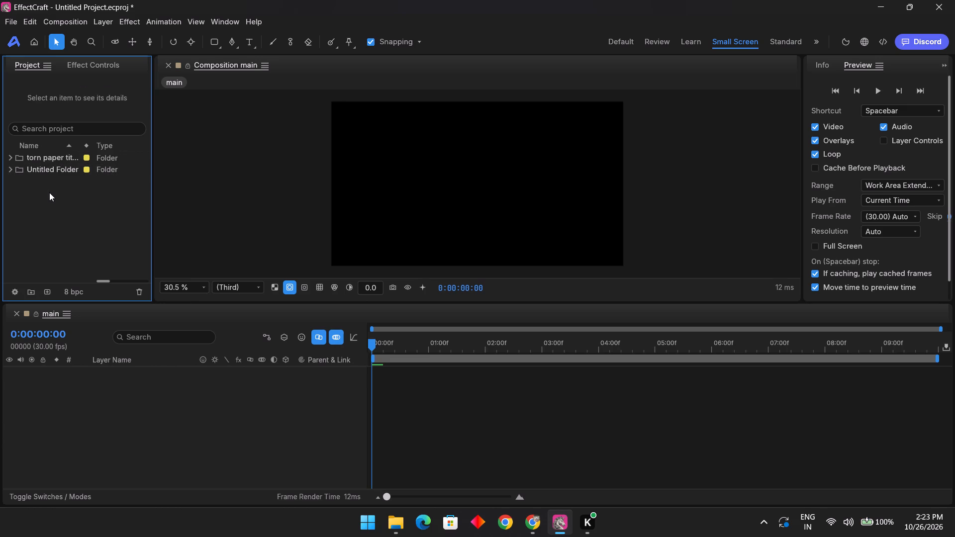
{"action": "left_click", "coordinate": [343, 55]}
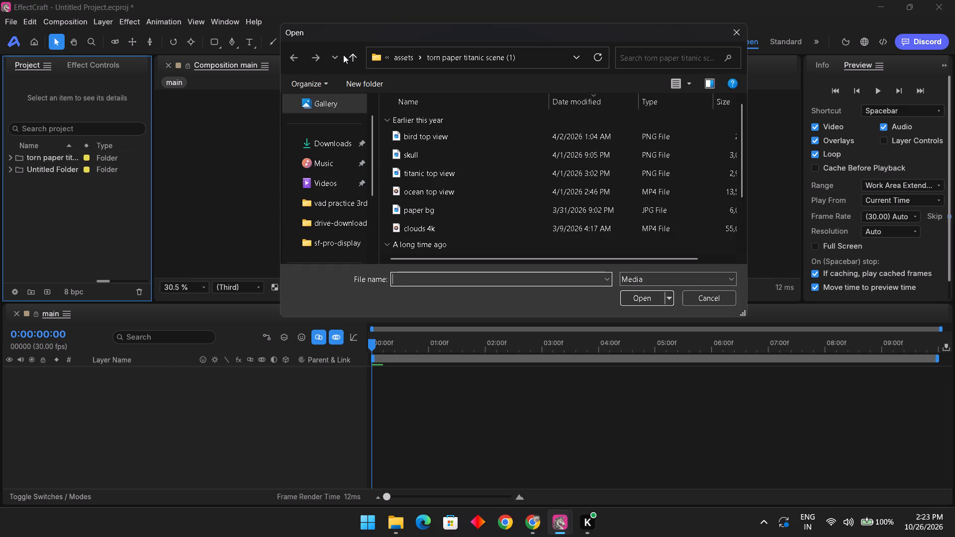
{"action": "left_click", "coordinate": [346, 55]}
{"action": "left_click", "coordinate": [443, 200]}
{"action": "double_click", "coordinate": [442, 193]}
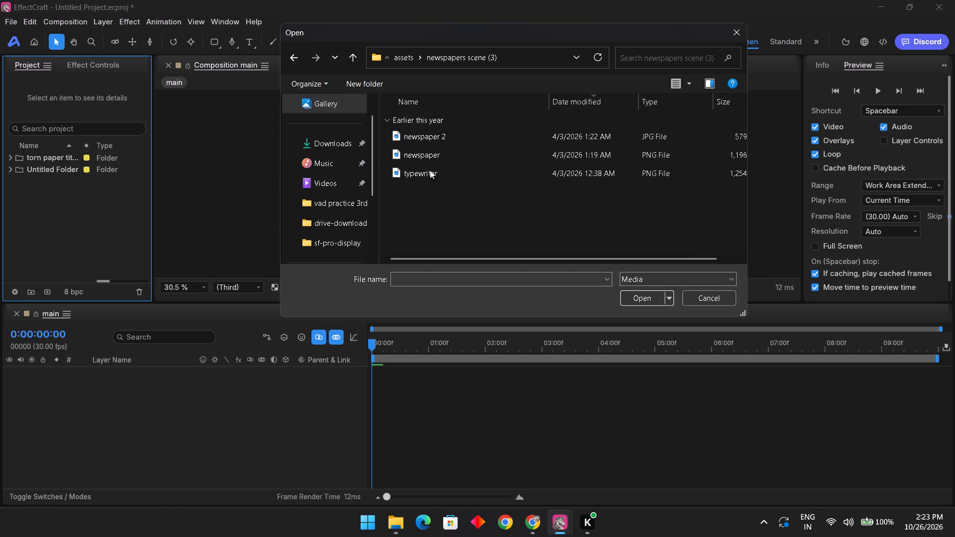
{"action": "left_click", "coordinate": [352, 68]}
{"action": "left_click", "coordinate": [352, 63]}
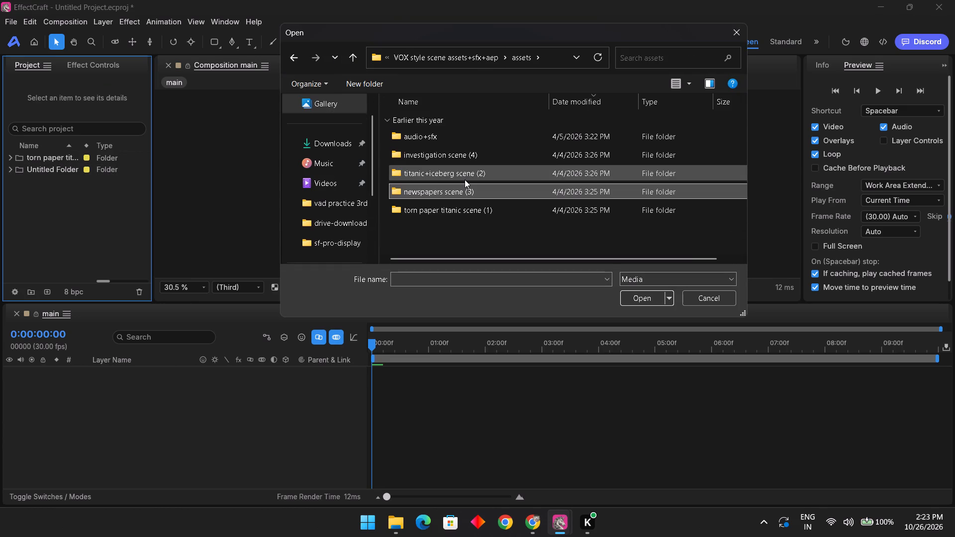
{"action": "double_click", "coordinate": [466, 175]}
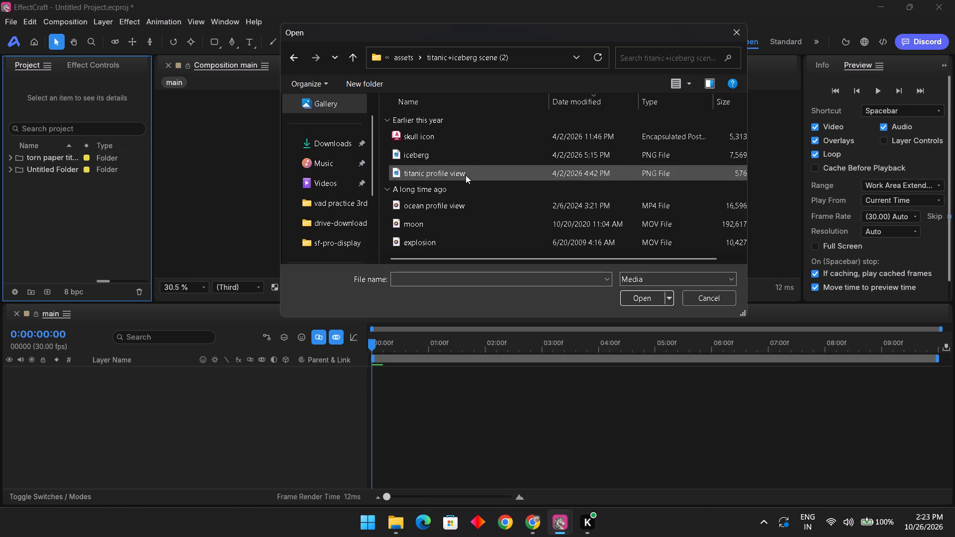
{"action": "scroll", "coordinate": [466, 222], "scroll_direction": "down", "scroll_amount": 5}
{"action": "scroll", "coordinate": [466, 222], "scroll_direction": "up", "scroll_amount": 4}
{"action": "left_click", "coordinate": [386, 126]}
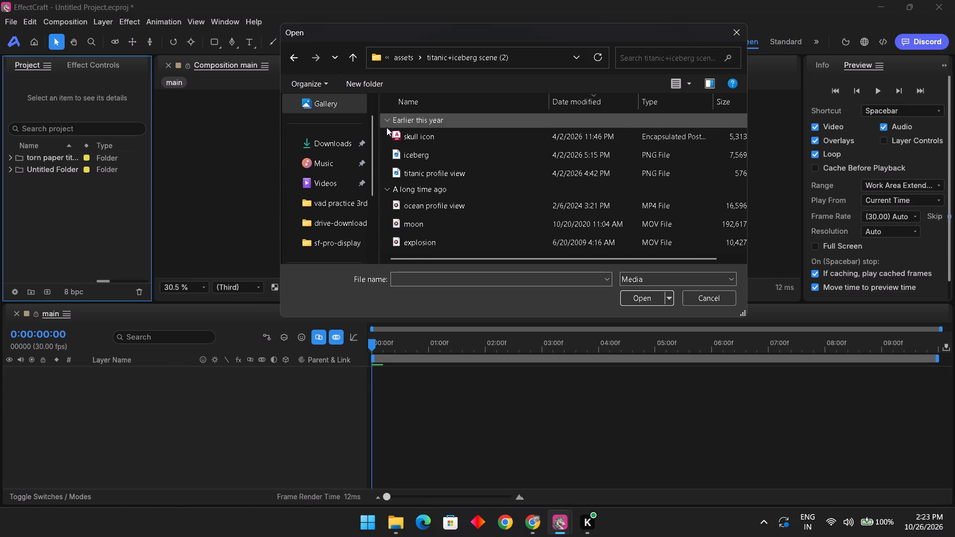
{"action": "left_click_drag", "start_coordinate": [386, 129], "coordinate": [438, 286]}
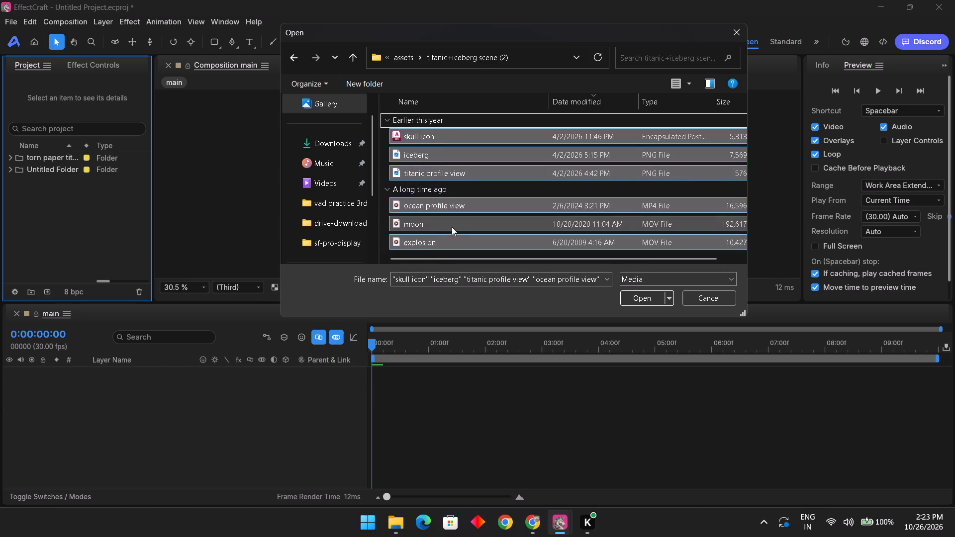
{"action": "left_click", "coordinate": [624, 296]}
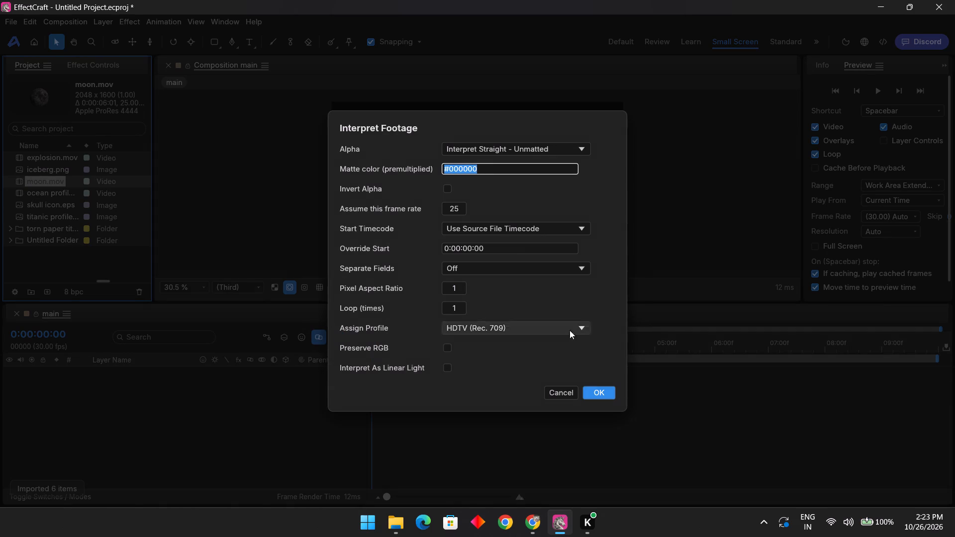
{"action": "left_click", "coordinate": [569, 390]}
Move the six imported files, from explosion.mov to titanic profile view, into the torn paper titanic scene folder.
{"action": "left_click", "coordinate": [37, 216]}
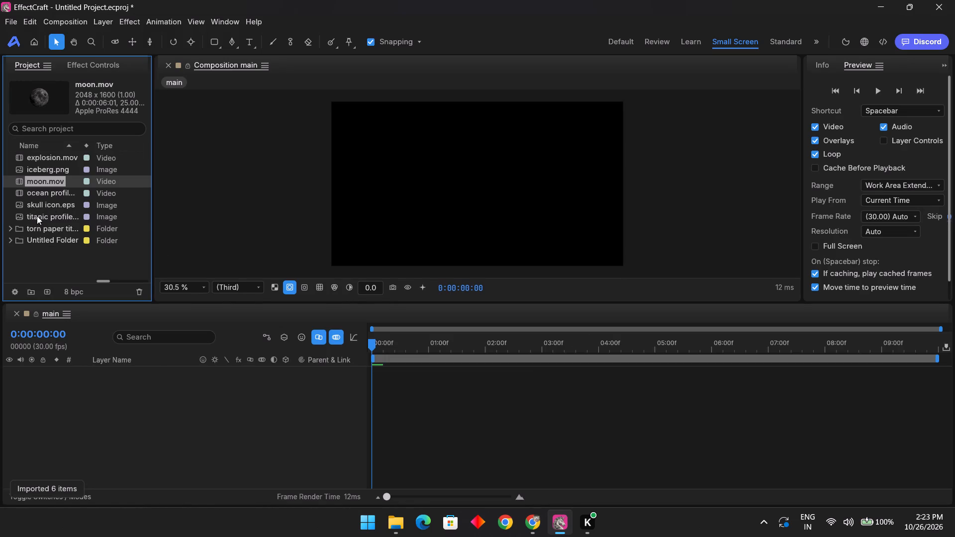
{"action": "left_click", "coordinate": [35, 156], "text": "shift"}
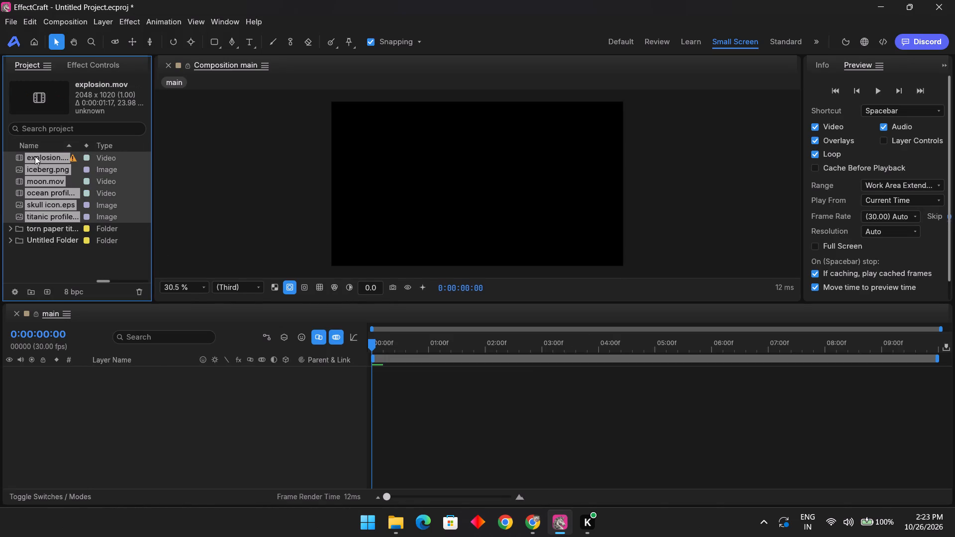
{"action": "left_click_drag", "start_coordinate": [45, 175], "coordinate": [50, 227]}
{"action": "left_click", "coordinate": [12, 157]}
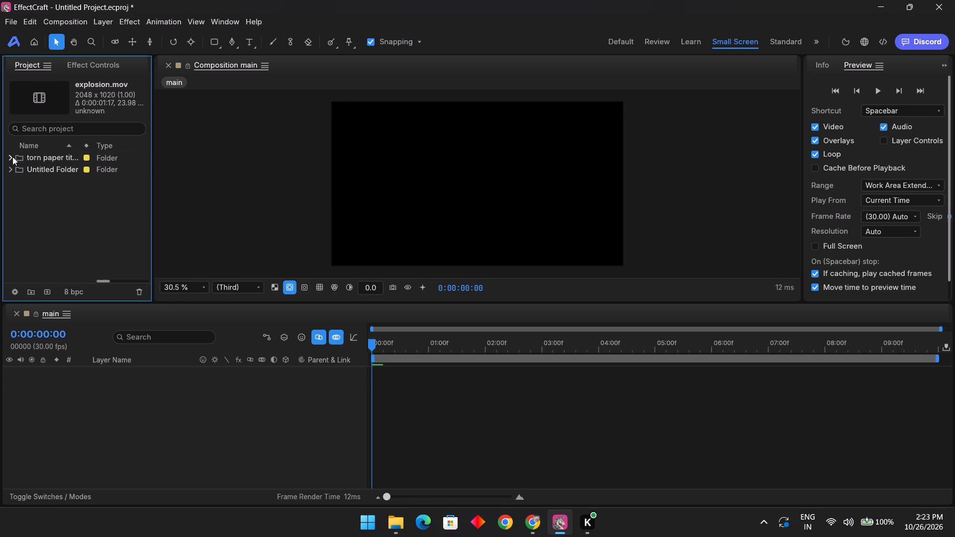
Check the titanic+iceberg scene folder's name in the assets folder and leave without importing anything.
{"action": "left_click", "coordinate": [51, 201]}
{"action": "double_click", "coordinate": [51, 201]}
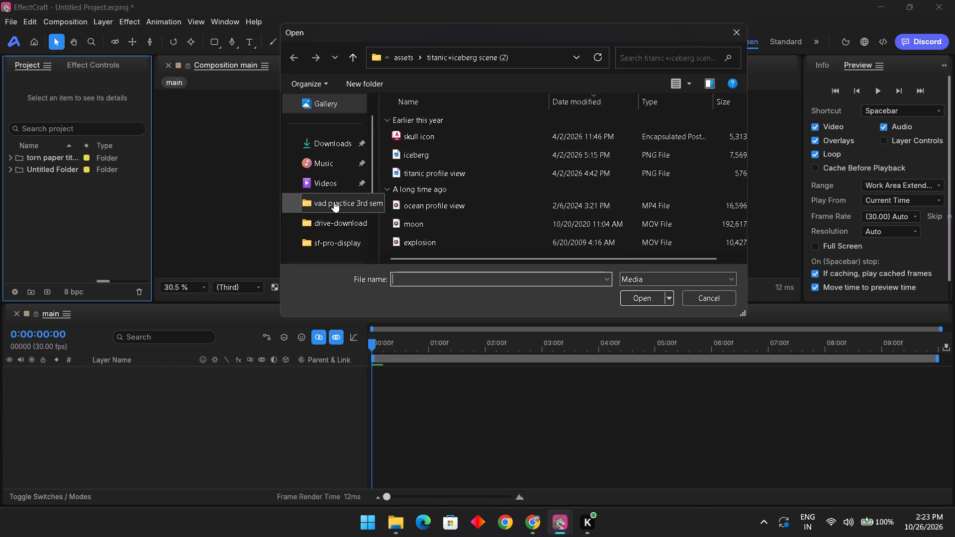
{"action": "left_click", "coordinate": [61, 171]}
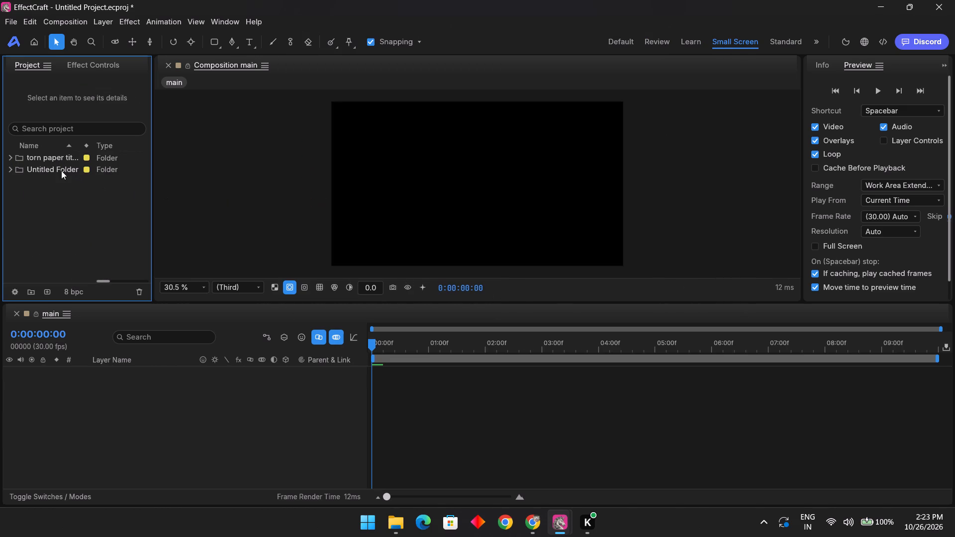
{"action": "left_click", "coordinate": [54, 163]}
{"action": "double_click", "coordinate": [62, 200]}
{"action": "left_click", "coordinate": [557, 518]}
{"action": "left_click", "coordinate": [613, 475]}
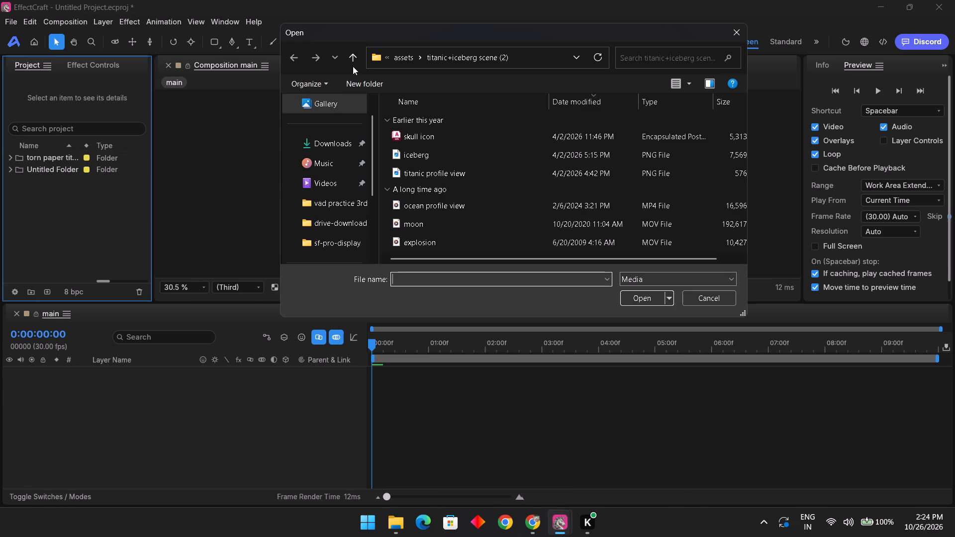
{"action": "left_click", "coordinate": [347, 61]}
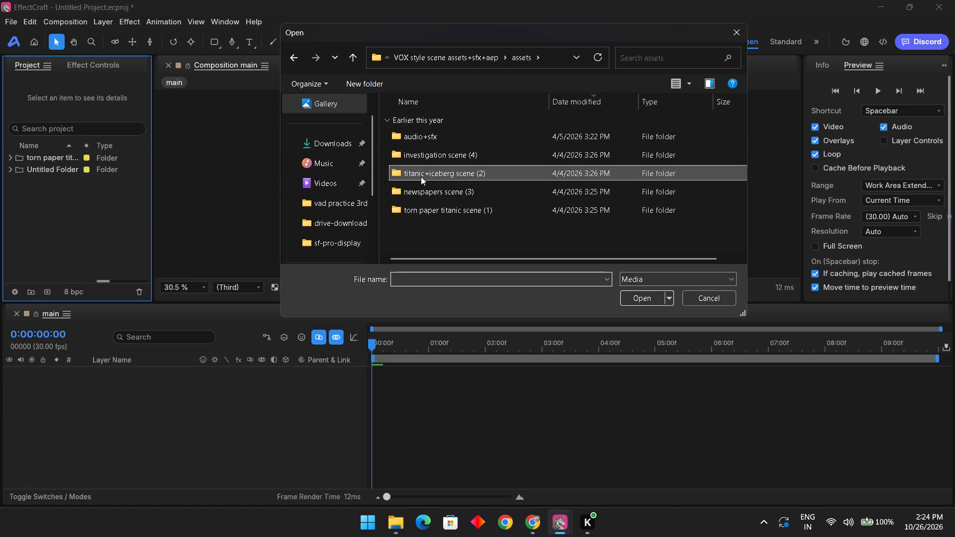
{"action": "left_click", "coordinate": [734, 32]}
Rename the untitled project folder as titanic+iceberg scene.
{"action": "left_click", "coordinate": [44, 168]}
{"action": "right_click", "coordinate": [44, 168]}
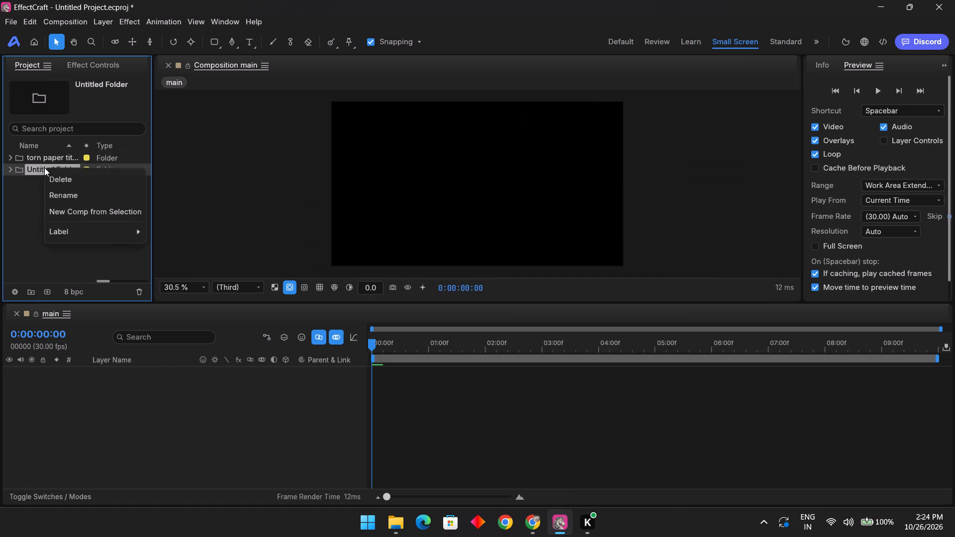
{"action": "left_click", "coordinate": [77, 198]}
{"action": "type", "text": "titanic"}
{"action": "key", "text": "space"}
{"action": "key", "text": "BackSpace"}
{"action": "type", "text": "+iceb ur"}
{"action": "key", "text": "BackSpace"}
{"action": "key", "text": "BackSpace"}
{"action": "key", "text": "BackSpace"}
{"action": "type", "text": "erg scene"}
{"action": "key", "text": "Return"}
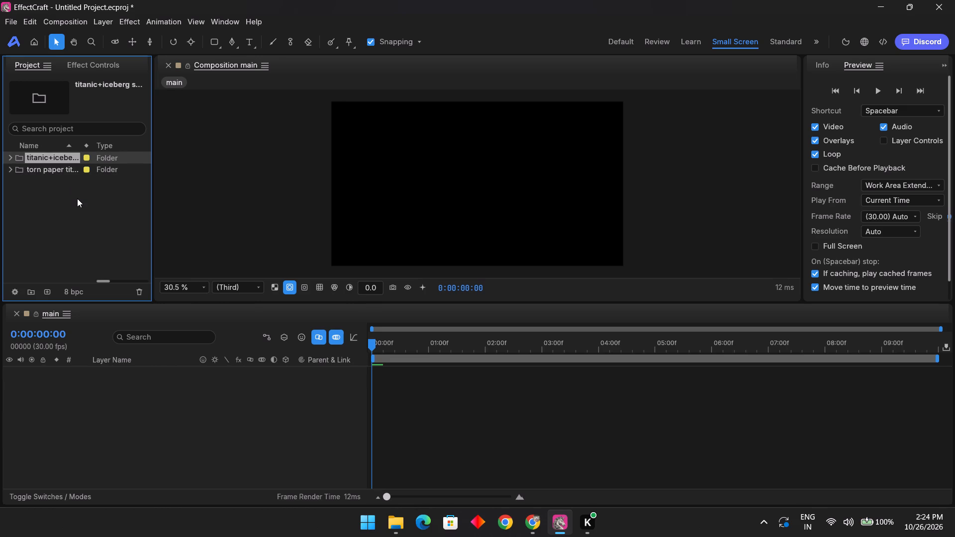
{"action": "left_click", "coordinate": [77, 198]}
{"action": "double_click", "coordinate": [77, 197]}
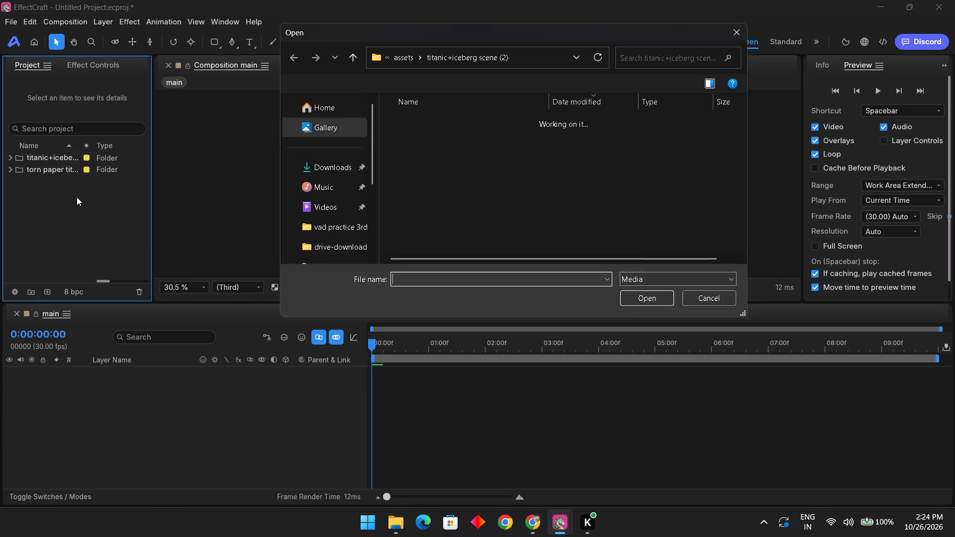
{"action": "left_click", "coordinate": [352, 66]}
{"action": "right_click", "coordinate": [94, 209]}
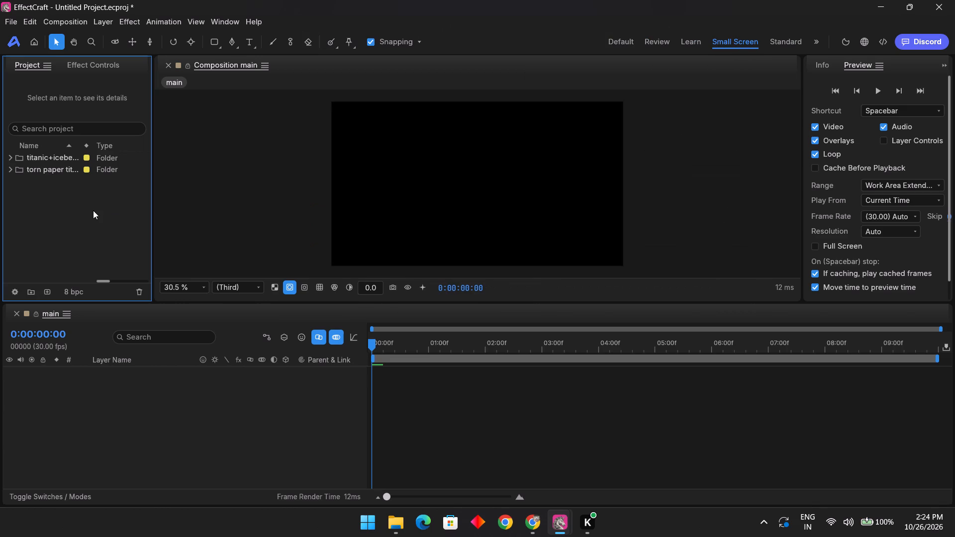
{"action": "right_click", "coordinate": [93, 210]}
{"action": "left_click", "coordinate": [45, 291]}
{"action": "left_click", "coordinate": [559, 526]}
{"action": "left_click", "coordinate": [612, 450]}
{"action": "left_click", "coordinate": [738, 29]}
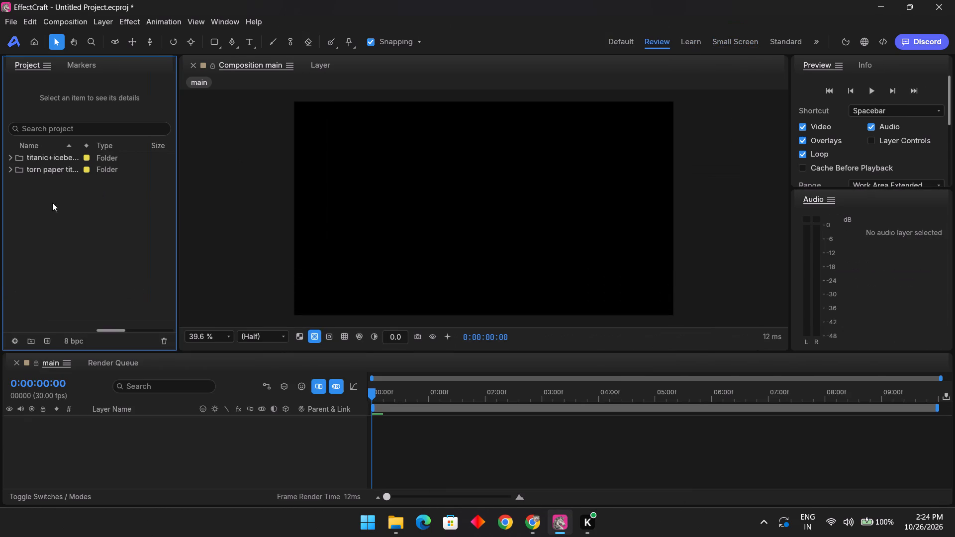
Create a third folder in the project alongside the two Titanic scene folders.
{"action": "right_click", "coordinate": [24, 226]}
{"action": "left_click", "coordinate": [45, 253]}
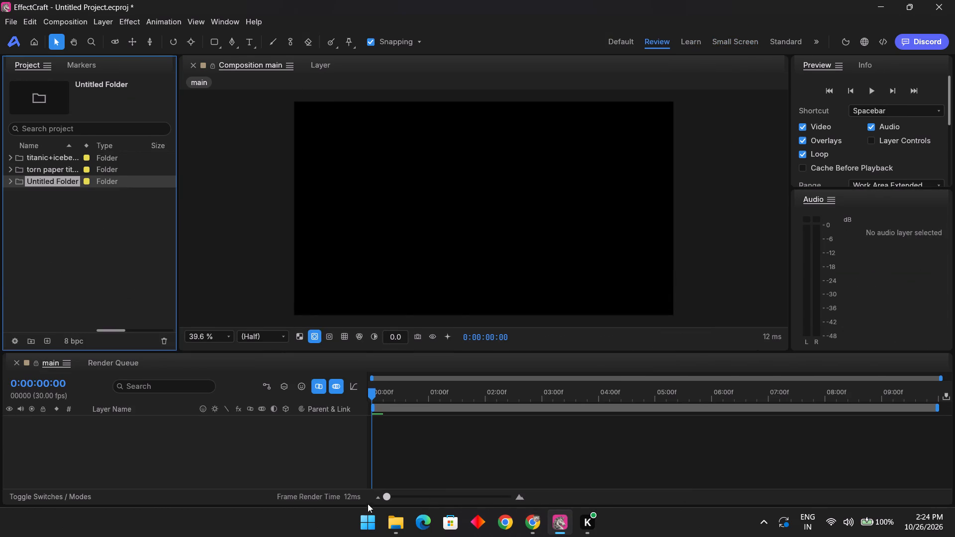
Import newspaper 2, newspaper and typewriter from the newspapers scene (3) folder in File Explorer into the project.
{"action": "left_click", "coordinate": [395, 527]}
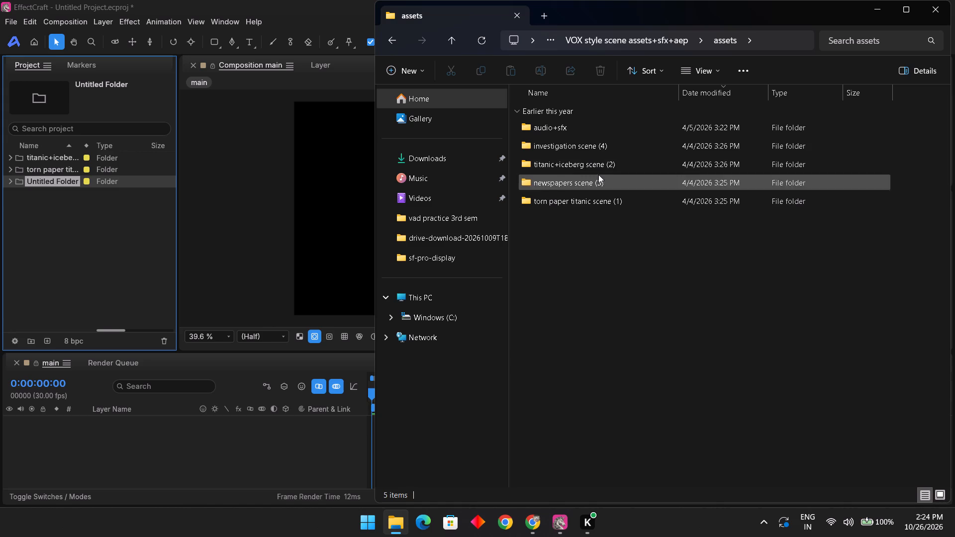
{"action": "double_click", "coordinate": [598, 175]}
{"action": "left_click_drag", "start_coordinate": [594, 253], "coordinate": [579, 124]}
{"action": "left_click_drag", "start_coordinate": [579, 134], "coordinate": [62, 181]}
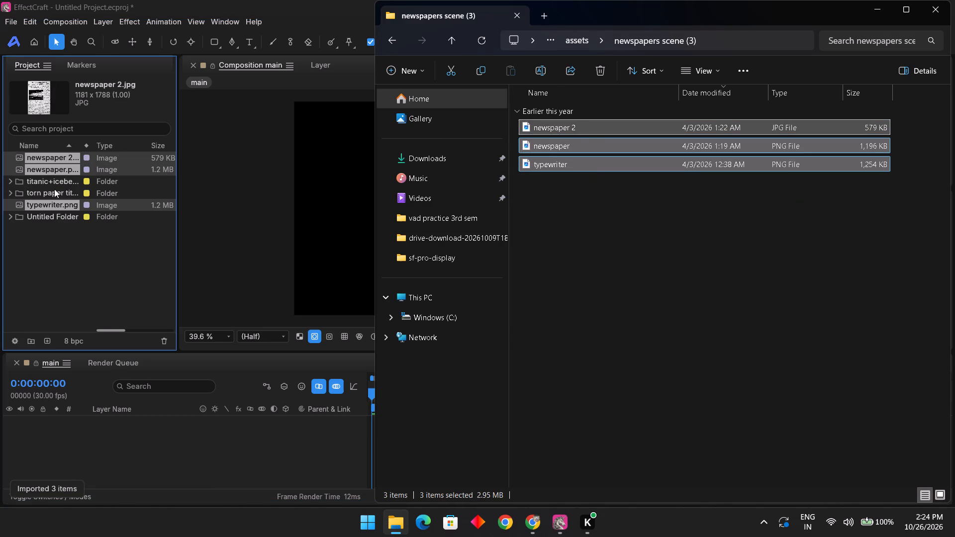
{"action": "left_click", "coordinate": [70, 234]}
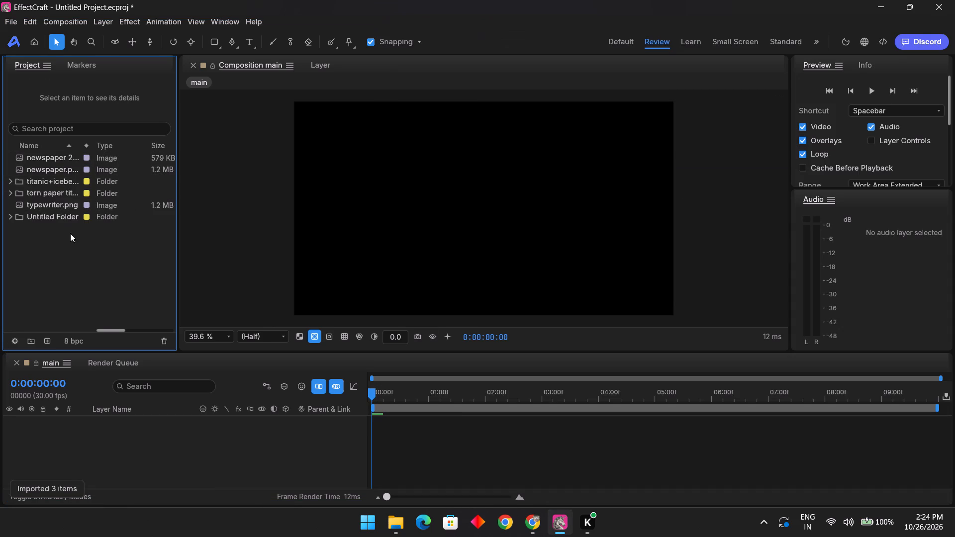
Move newspaper 2.jpg, newspaper.png and typewriter.png together into the untitled project folder.
{"action": "left_click", "coordinate": [58, 202]}
{"action": "left_click", "coordinate": [56, 169], "text": "shift"}
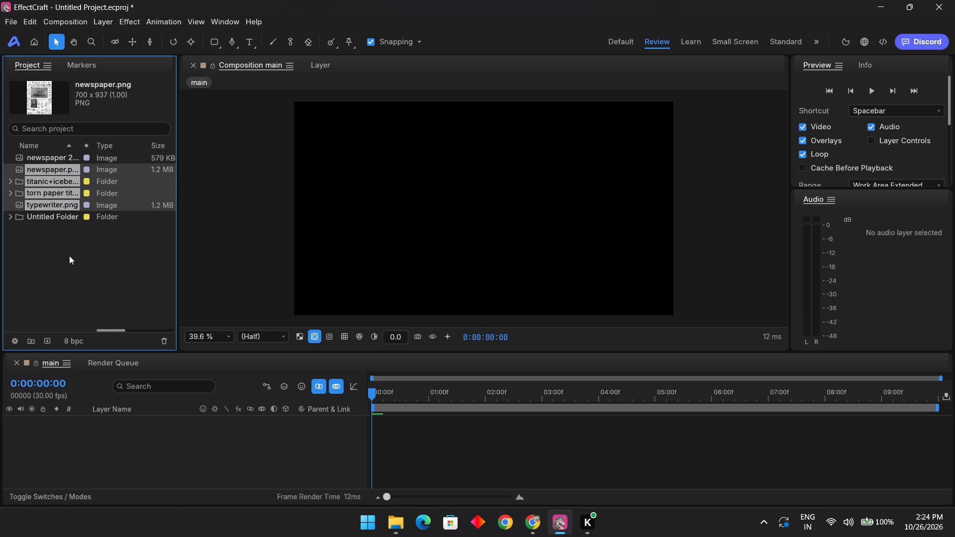
{"action": "left_click", "coordinate": [69, 256]}
{"action": "left_click", "coordinate": [62, 205]}
{"action": "left_click", "coordinate": [58, 162], "text": "ctrl"}
{"action": "left_click", "coordinate": [56, 167], "text": "ctrl"}
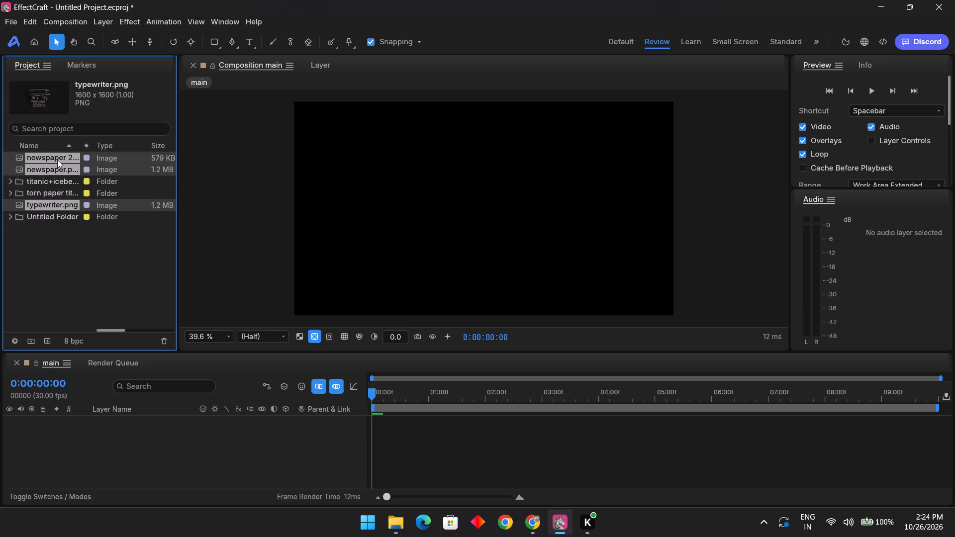
{"action": "left_click_drag", "start_coordinate": [57, 158], "coordinate": [55, 217]}
Rename the folder holding the newspaper and typewriter images as news papeer and collapse it.
{"action": "left_click", "coordinate": [48, 184]}
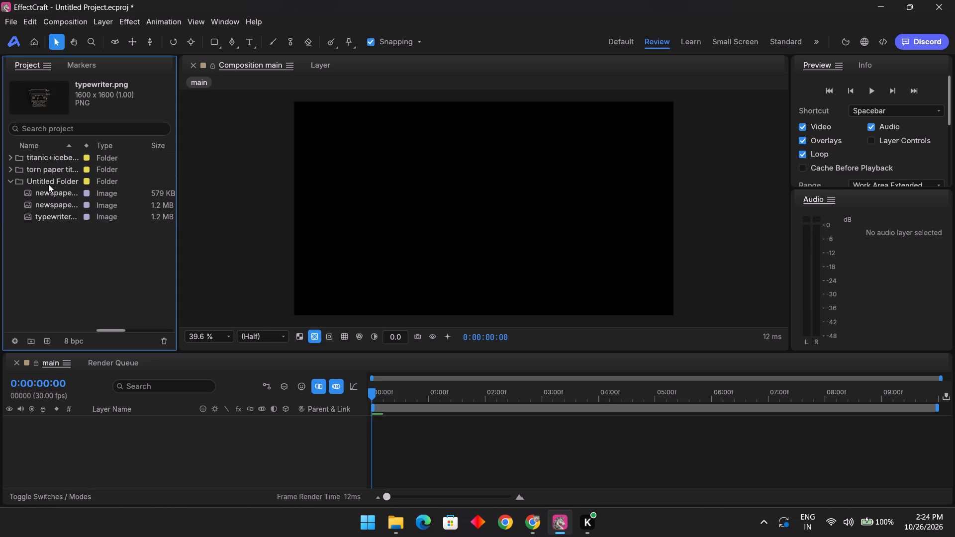
{"action": "right_click", "coordinate": [48, 184]}
{"action": "left_click", "coordinate": [61, 205]}
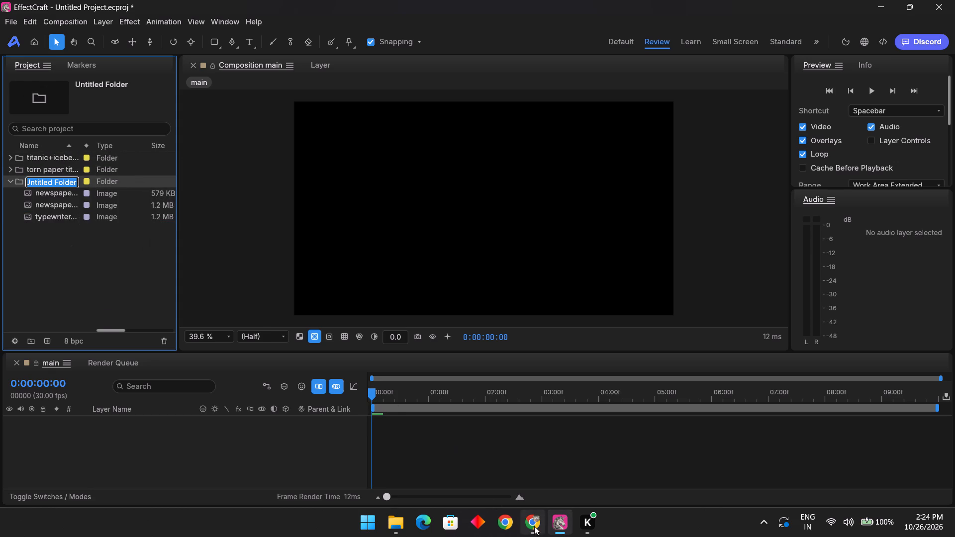
{"action": "left_click_drag", "start_coordinate": [383, 513], "coordinate": [393, 515]}
{"action": "left_click", "coordinate": [391, 520]}
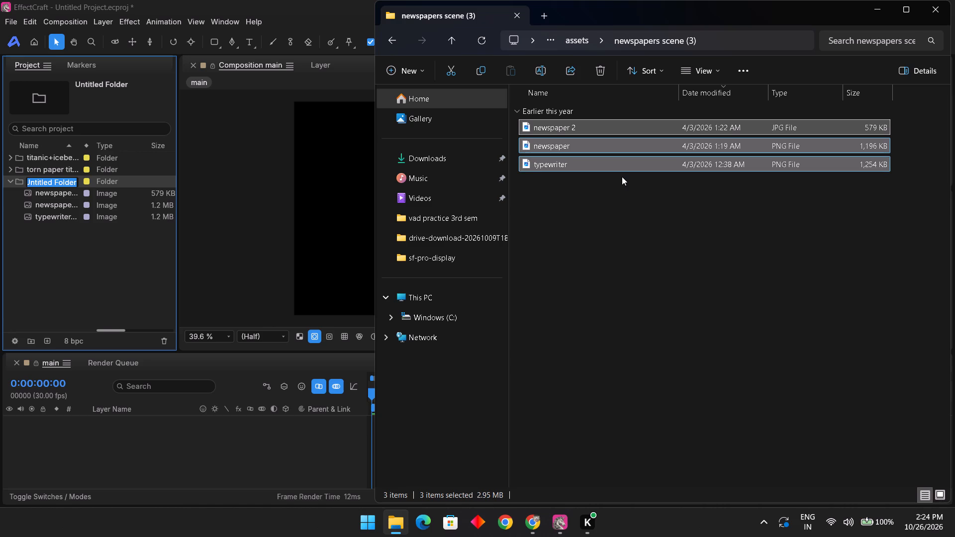
{"action": "left_click", "coordinate": [59, 181]}
{"action": "left_click", "coordinate": [60, 181]}
{"action": "right_click", "coordinate": [60, 181]}
{"action": "left_click", "coordinate": [95, 207]}
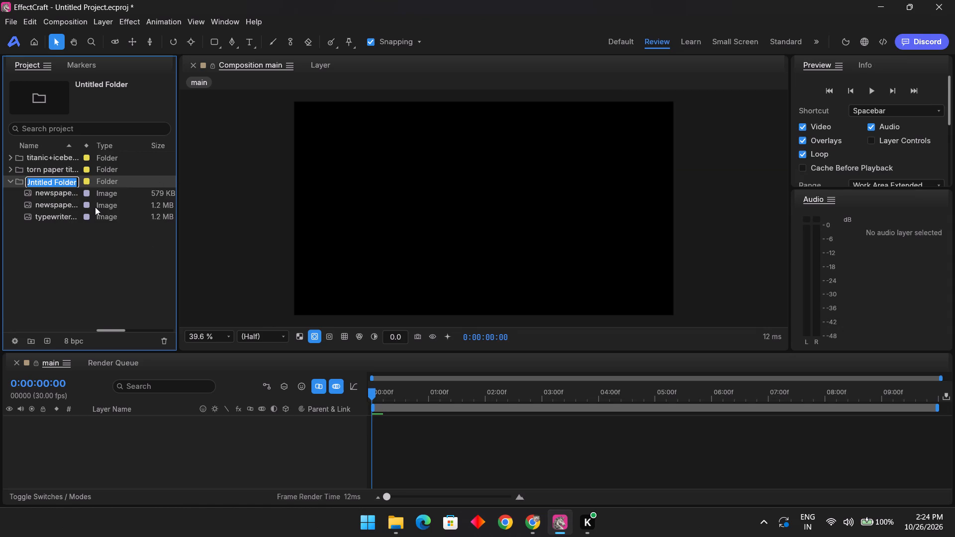
{"action": "type", "text": "news a"}
{"action": "key", "text": "BackSpace"}
{"action": "type", "text": "papeer"}
{"action": "key", "text": "Return"}
{"action": "left_click", "coordinate": [93, 264]}
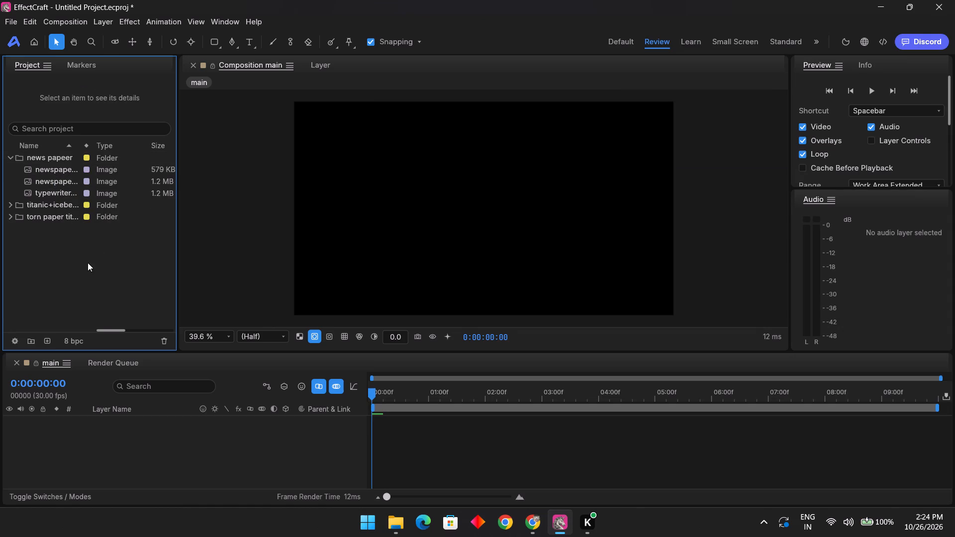
{"action": "left_click", "coordinate": [9, 158]}
Create a fourth folder in the project for the remaining scene.
{"action": "left_click", "coordinate": [46, 342]}
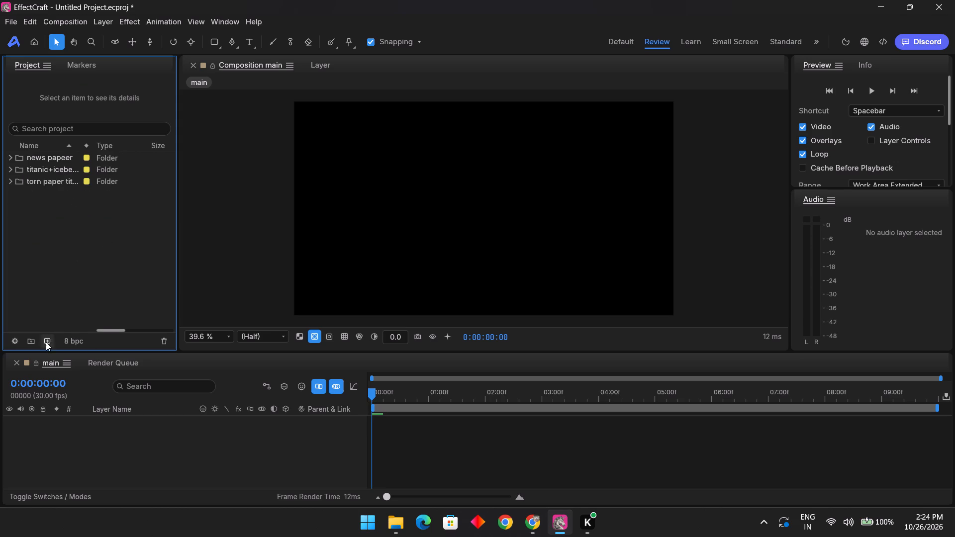
{"action": "left_click", "coordinate": [605, 381]}
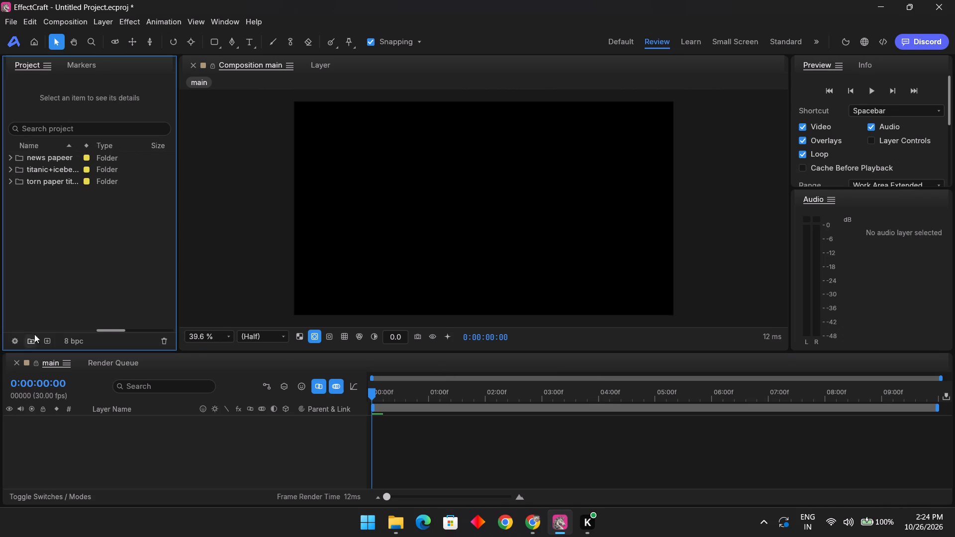
{"action": "left_click", "coordinate": [31, 336]}
Import all files from the investigation scene (4) folder, from pin to captain old photo frame, and close File Explorer.
{"action": "left_click", "coordinate": [405, 517]}
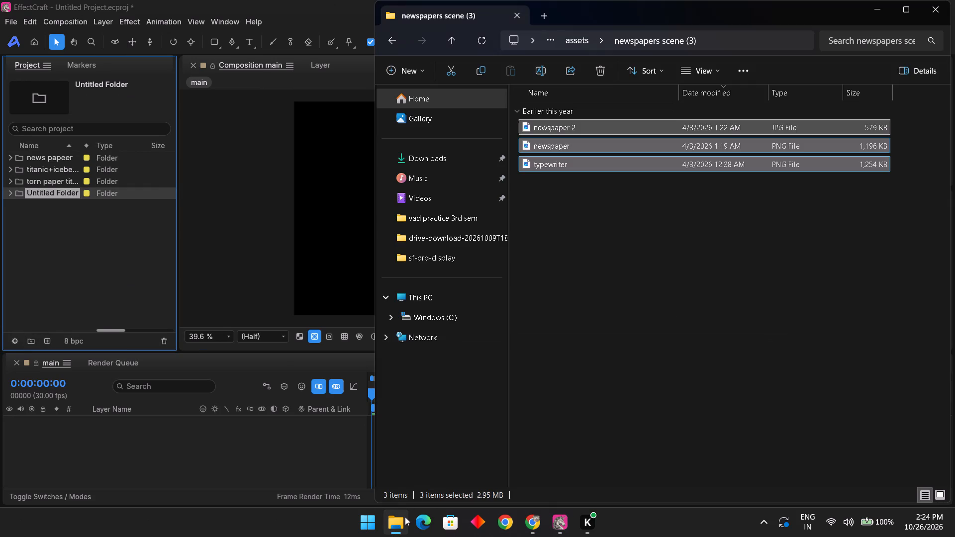
{"action": "left_click", "coordinate": [639, 218]}
{"action": "left_click", "coordinate": [450, 48]}
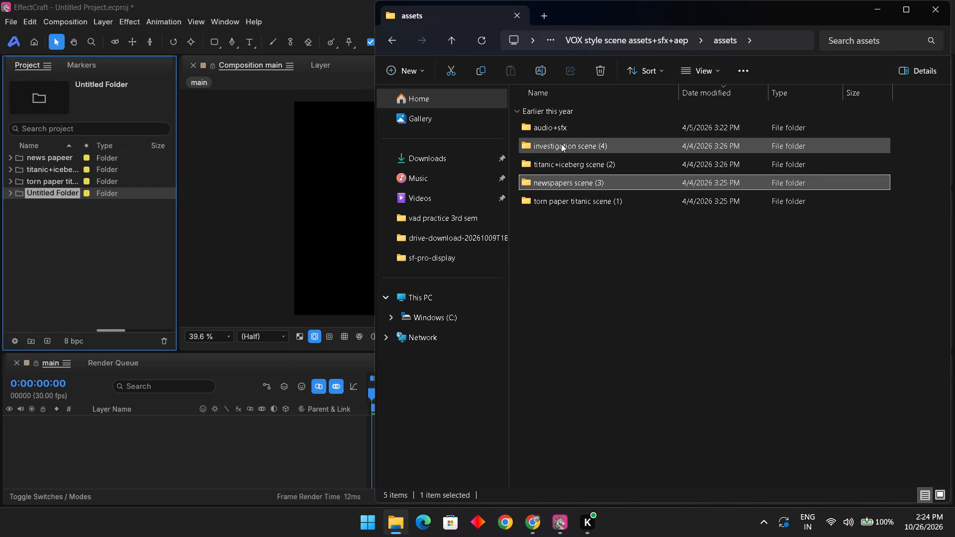
{"action": "left_click", "coordinate": [593, 148]}
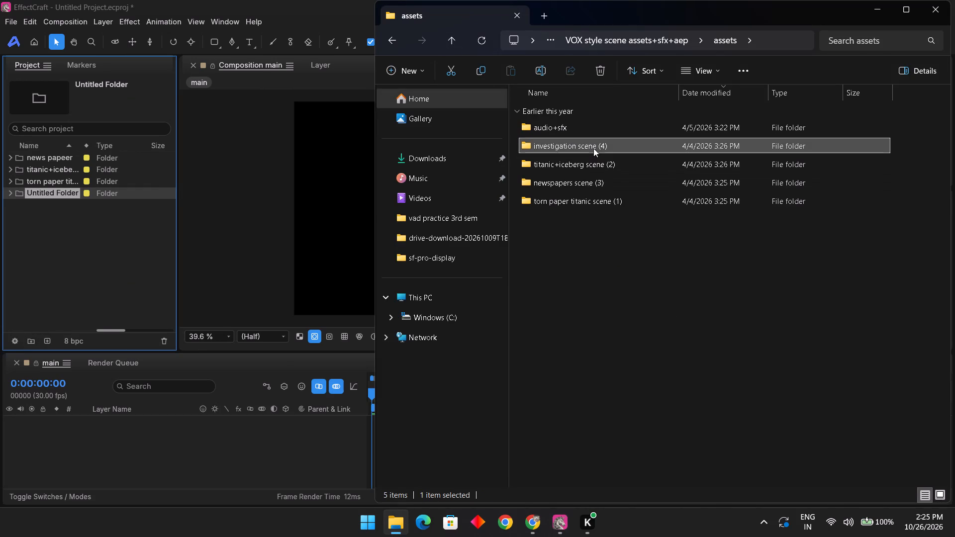
{"action": "right_click", "coordinate": [593, 148]}
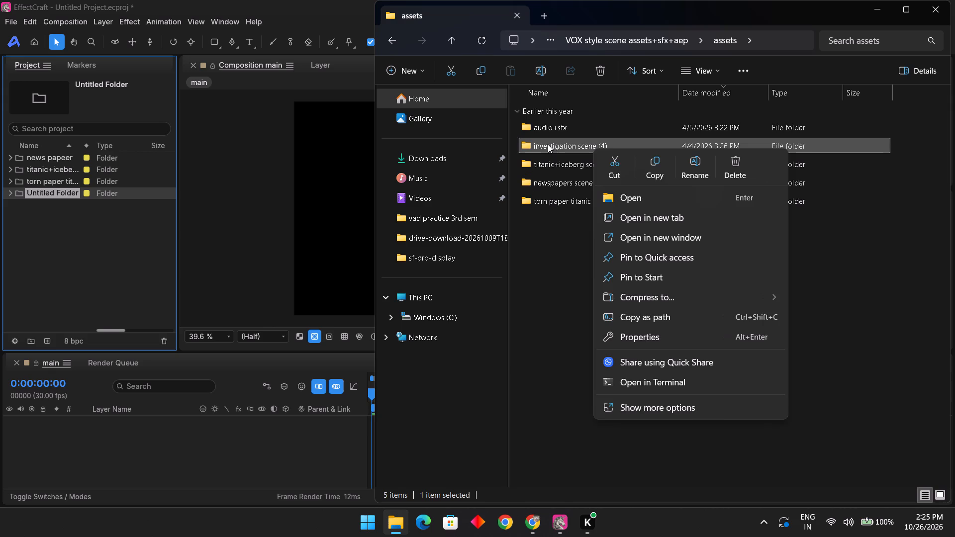
{"action": "double_click", "coordinate": [548, 144]}
{"action": "left_click_drag", "start_coordinate": [580, 380], "coordinate": [581, 130]}
{"action": "left_click_drag", "start_coordinate": [590, 189], "coordinate": [45, 256]}
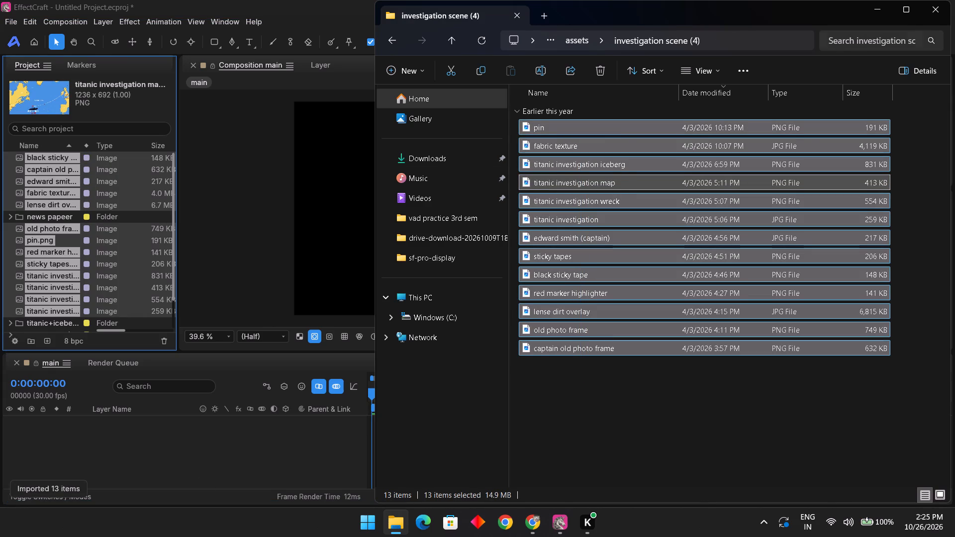
{"action": "left_click", "coordinate": [926, 16]}
Search Downloads for vox and check the scene folder names inside the VOX style scene assets+sfx+aep assets folder.
{"action": "scroll", "coordinate": [66, 234], "scroll_direction": "down", "scroll_amount": 3}
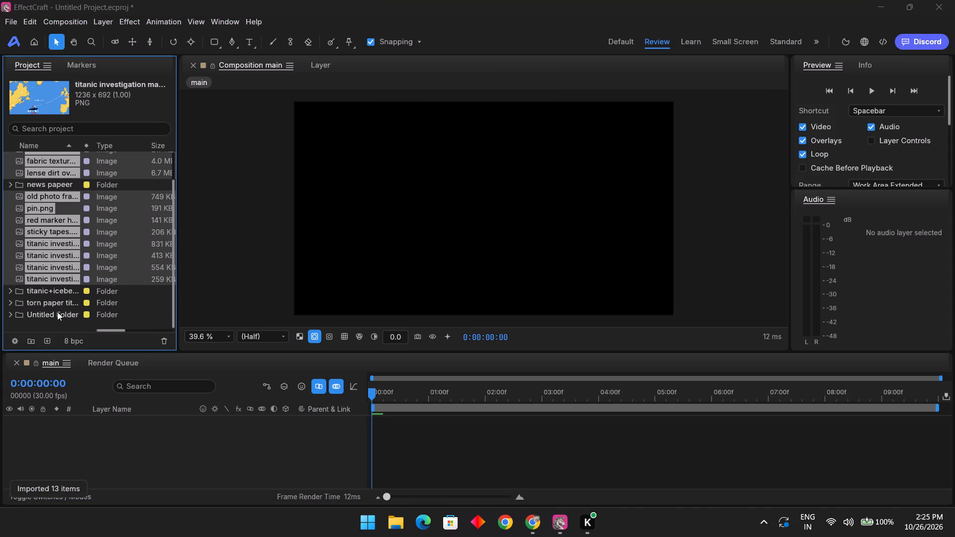
{"action": "left_click", "coordinate": [57, 312]}
{"action": "scroll", "coordinate": [57, 312], "scroll_direction": "up", "scroll_amount": 1}
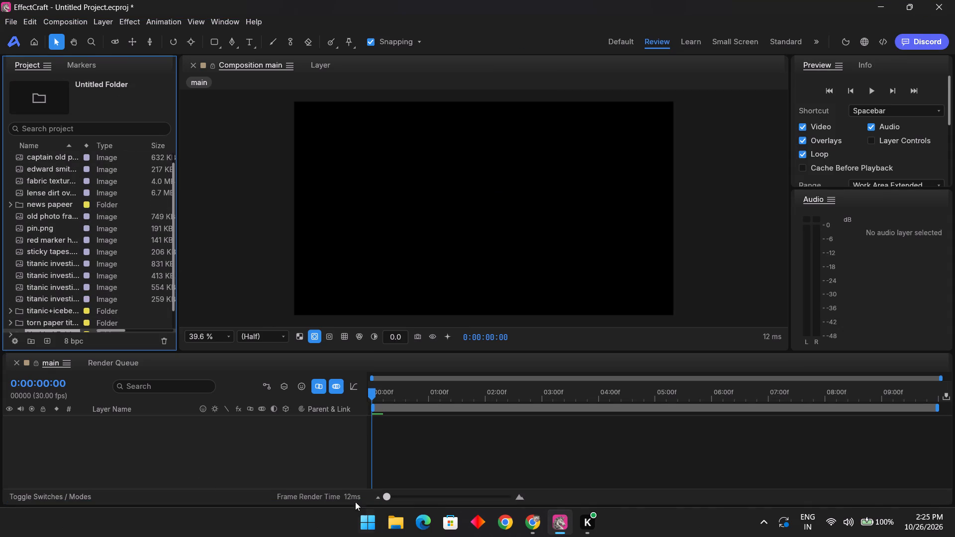
{"action": "left_click", "coordinate": [390, 532]}
{"action": "left_click", "coordinate": [433, 161]}
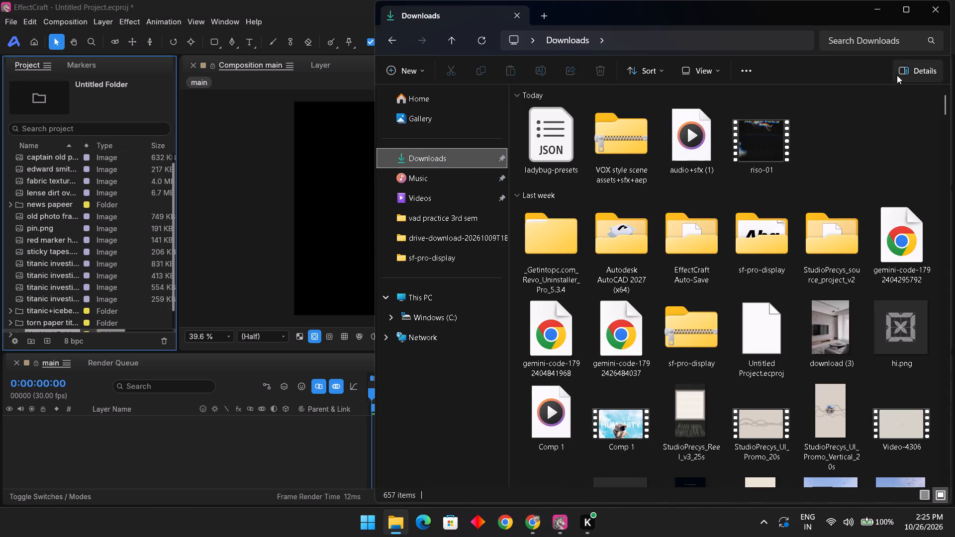
{"action": "left_click", "coordinate": [878, 24]}
{"action": "left_click", "coordinate": [872, 35]}
{"action": "type", "text": "vox"}
{"action": "key", "text": "Return"}
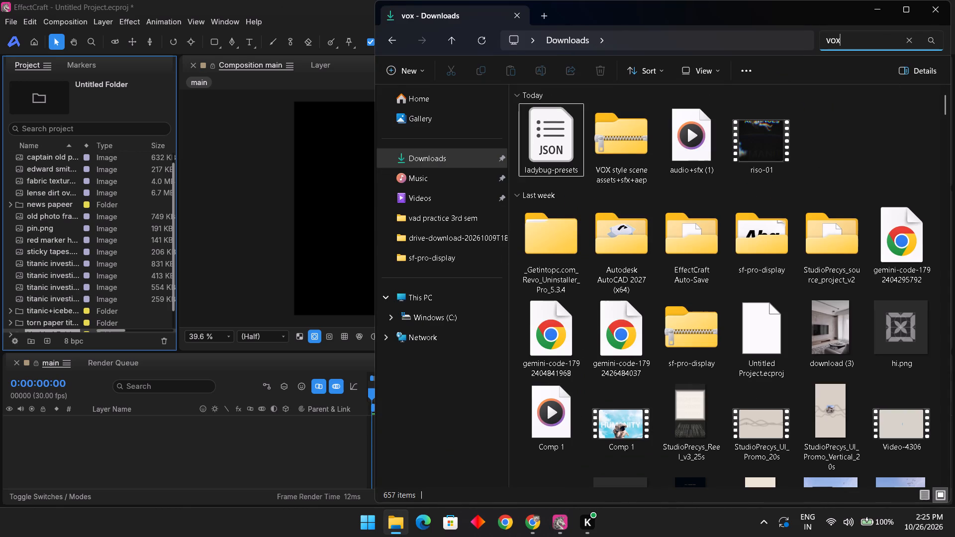
{"action": "left_click", "coordinate": [634, 133]}
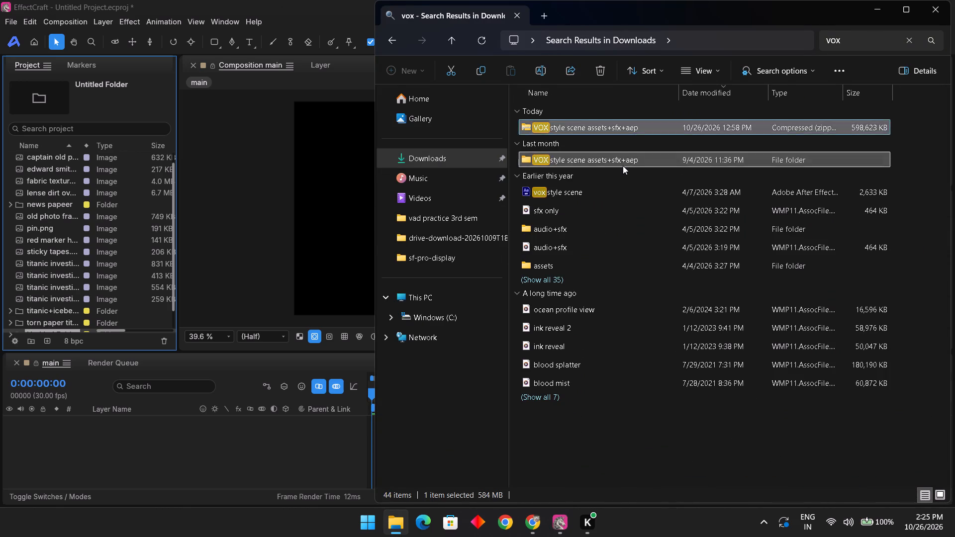
{"action": "double_click", "coordinate": [623, 166]}
{"action": "double_click", "coordinate": [619, 134]}
{"action": "double_click", "coordinate": [614, 145]}
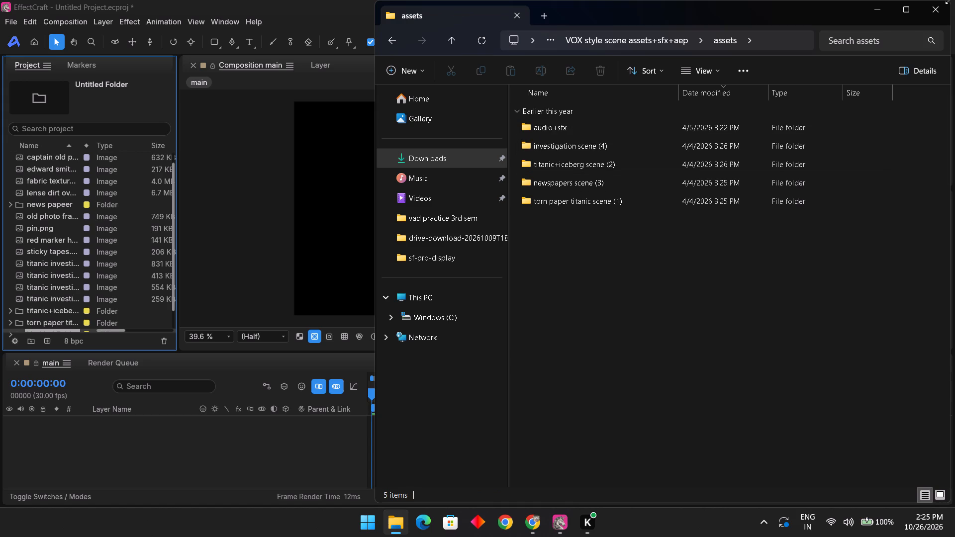
{"action": "left_click", "coordinate": [938, 10]}
Select the imported investigation images together, from titanic investigation.jpg up to the edward smith image, leaving out the news papeer folder.
{"action": "scroll", "coordinate": [129, 288], "scroll_direction": "down", "scroll_amount": 5}
{"action": "left_click", "coordinate": [57, 282]}
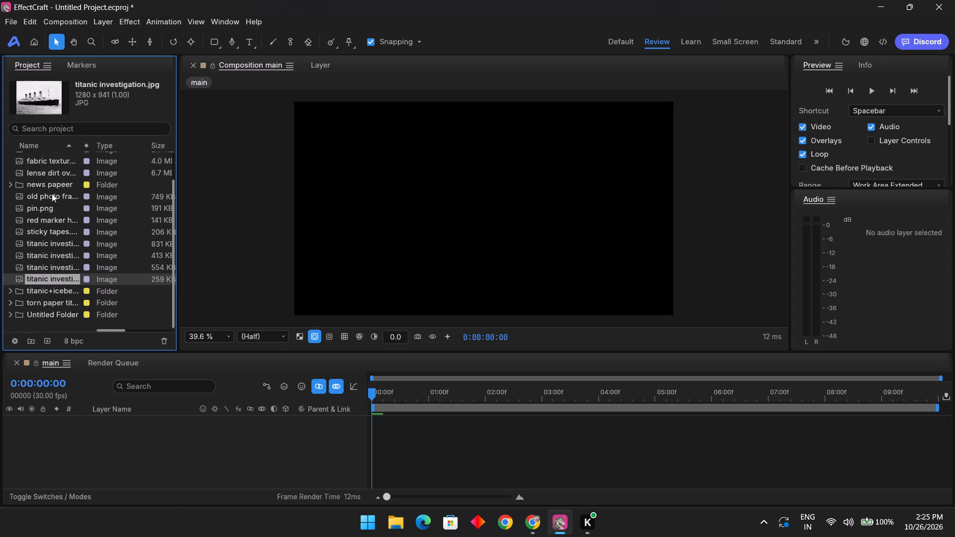
{"action": "left_click", "coordinate": [45, 267], "text": "ctrl"}
{"action": "left_click", "coordinate": [46, 260], "text": "ctrl"}
{"action": "left_click", "coordinate": [48, 245], "text": "ctrl"}
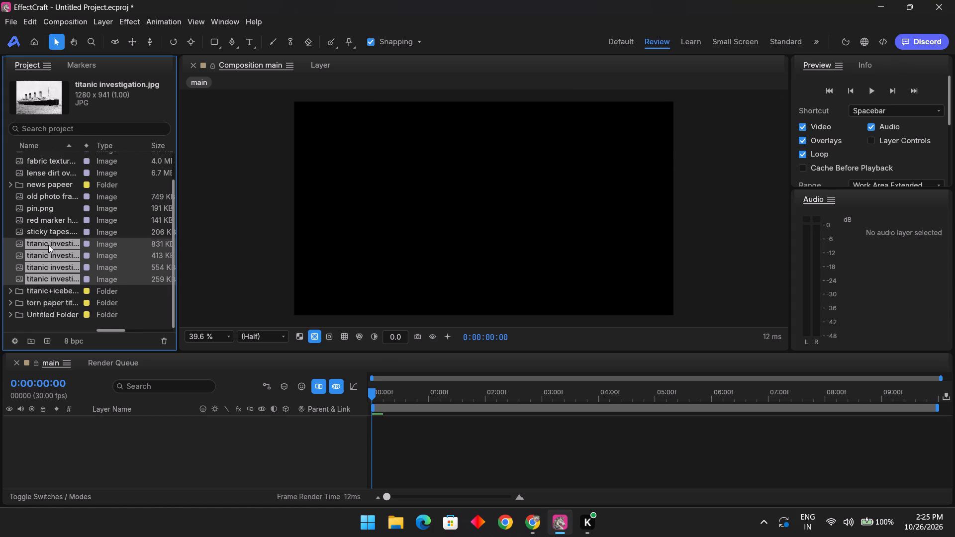
{"action": "left_click", "coordinate": [47, 232], "text": "ctrl"}
{"action": "left_click", "coordinate": [49, 219], "text": "ctrl"}
{"action": "left_click", "coordinate": [44, 207], "text": "ctrl"}
{"action": "left_click", "coordinate": [44, 201], "text": "ctrl"}
{"action": "scroll", "coordinate": [55, 239], "scroll_direction": "up", "scroll_amount": 4}
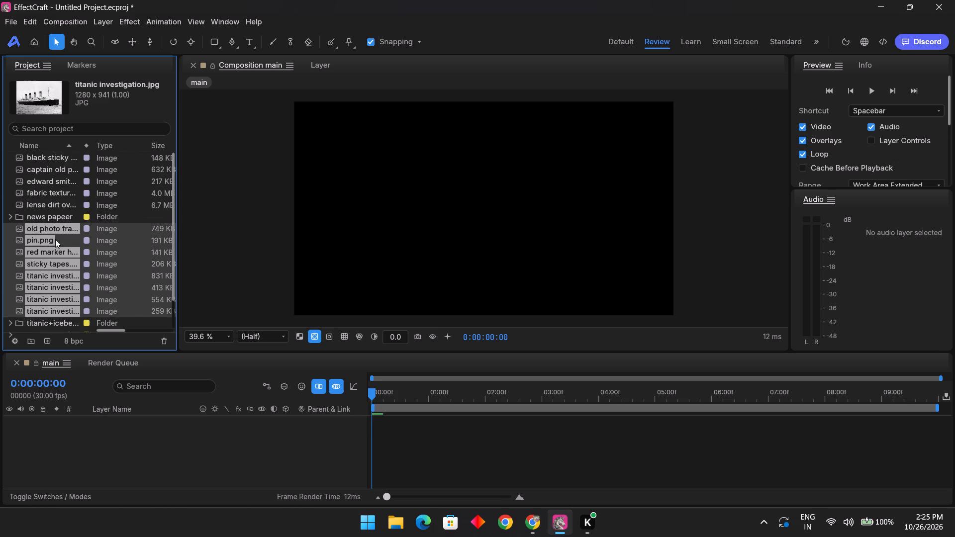
{"action": "left_click", "coordinate": [53, 202], "text": "ctrl"}
{"action": "left_click", "coordinate": [53, 193], "text": "ctrl"}
{"action": "left_click", "coordinate": [53, 186], "text": "ctrl"}
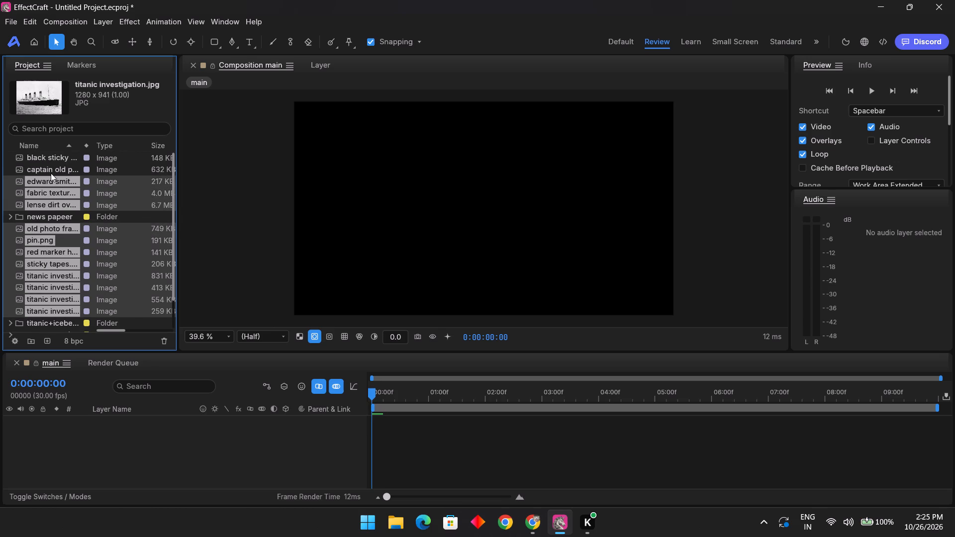
Add the captain old photo and black sticky images to the selection and move all selected images into Untitled Folder.
{"action": "left_click", "coordinate": [49, 169], "text": "ctrl"}
{"action": "left_click", "coordinate": [47, 158], "text": "ctrl"}
{"action": "scroll", "coordinate": [65, 236], "scroll_direction": "down", "scroll_amount": 4}
{"action": "left_click_drag", "start_coordinate": [59, 238], "coordinate": [48, 315]}
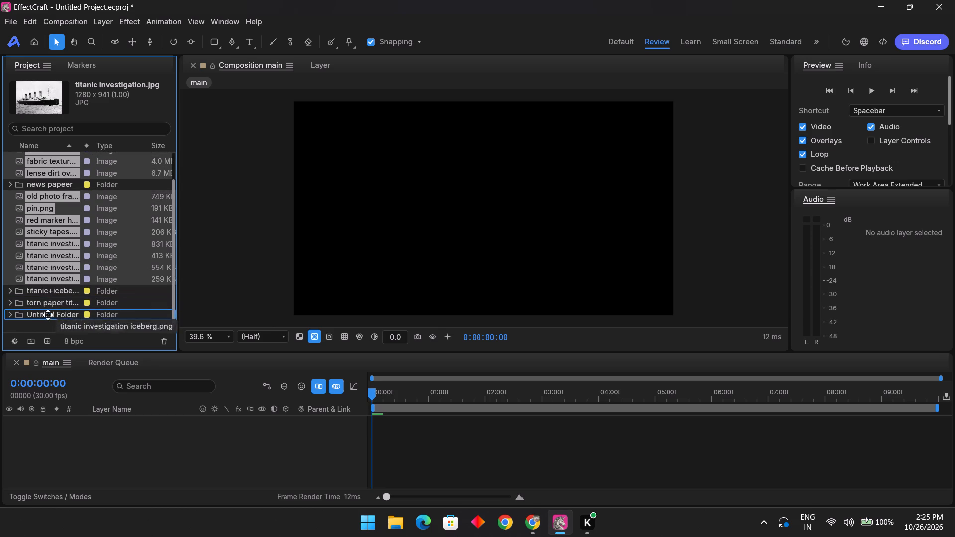
{"action": "left_click_drag", "start_coordinate": [48, 315], "coordinate": [48, 315]}
Rename the untitled project folder as investigation scene and collapse it.
{"action": "scroll", "coordinate": [49, 283], "scroll_direction": "up", "scroll_amount": 3}
{"action": "left_click", "coordinate": [52, 186]}
{"action": "left_click", "coordinate": [48, 195]}
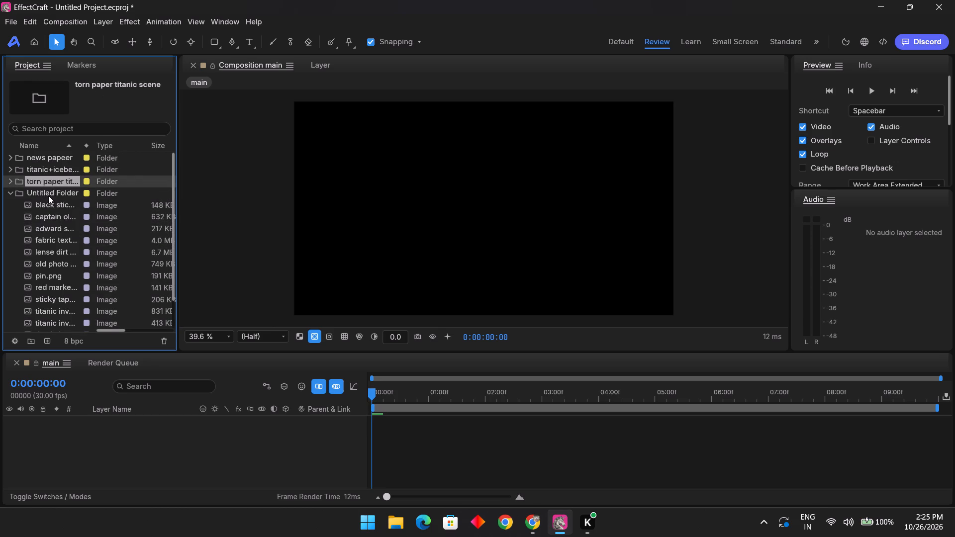
{"action": "right_click", "coordinate": [48, 195]}
{"action": "left_click", "coordinate": [75, 224]}
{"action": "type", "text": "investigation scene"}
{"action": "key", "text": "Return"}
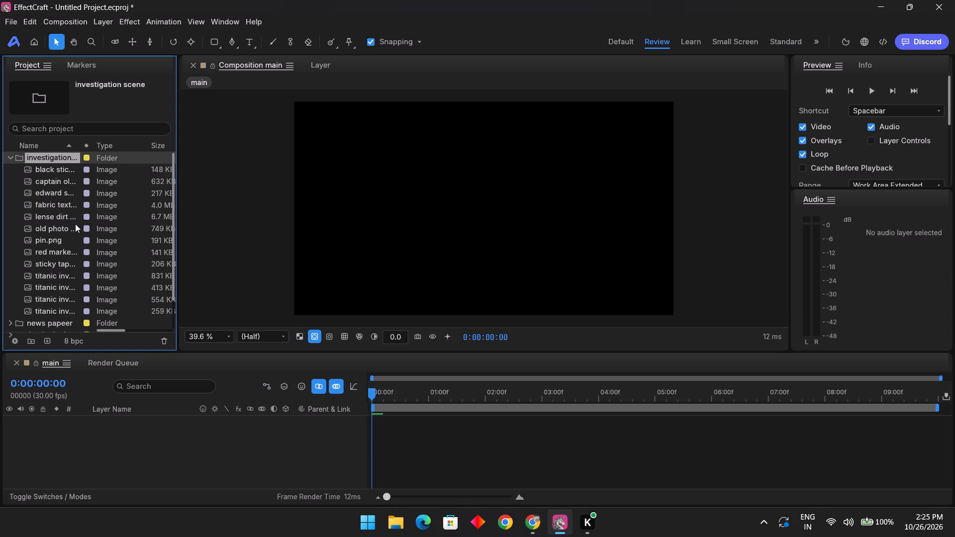
{"action": "scroll", "coordinate": [100, 198], "scroll_direction": "up", "scroll_amount": 4}
{"action": "left_click", "coordinate": [5, 157]}
{"action": "left_click", "coordinate": [7, 158]}
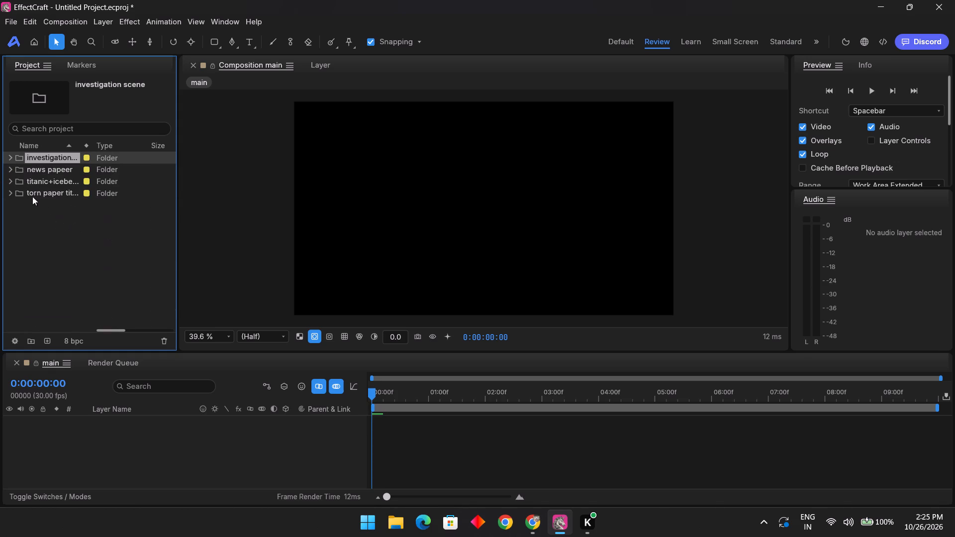
{"action": "left_click", "coordinate": [64, 244]}
Switch to the VOX documentary editing tutorial on YouTube in Chrome.
{"action": "left_click", "coordinate": [525, 512]}
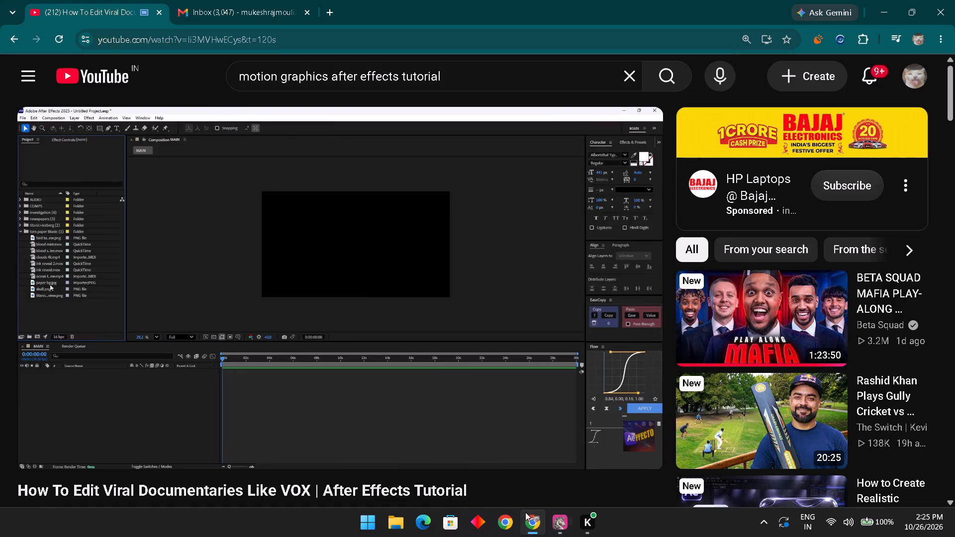
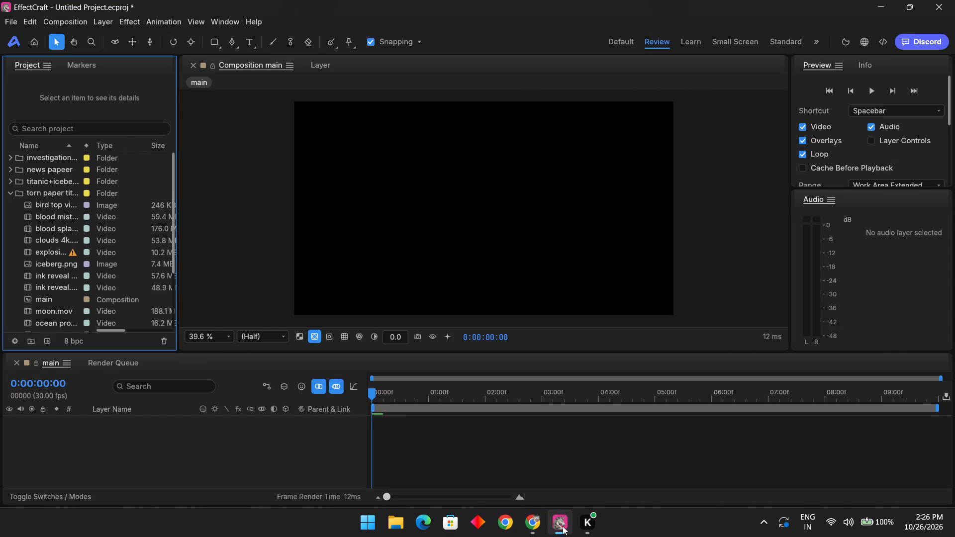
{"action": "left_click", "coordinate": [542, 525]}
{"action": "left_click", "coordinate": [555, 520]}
Add paper bg.jpg from the torn paper titanic folder to the main composition as a layer.
{"action": "scroll", "coordinate": [139, 272], "scroll_direction": "down", "scroll_amount": 5}
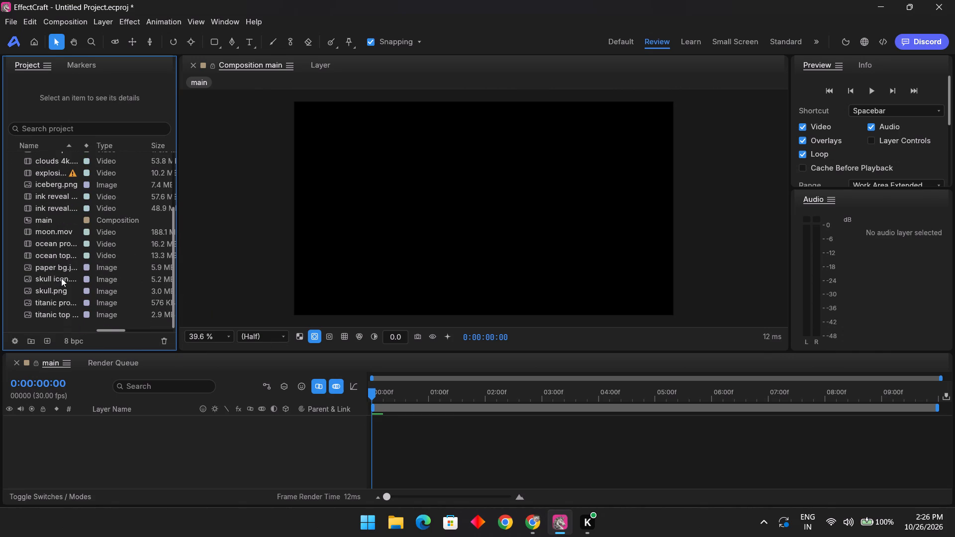
{"action": "left_click", "coordinate": [52, 266]}
{"action": "left_click_drag", "start_coordinate": [52, 266], "coordinate": [59, 448]}
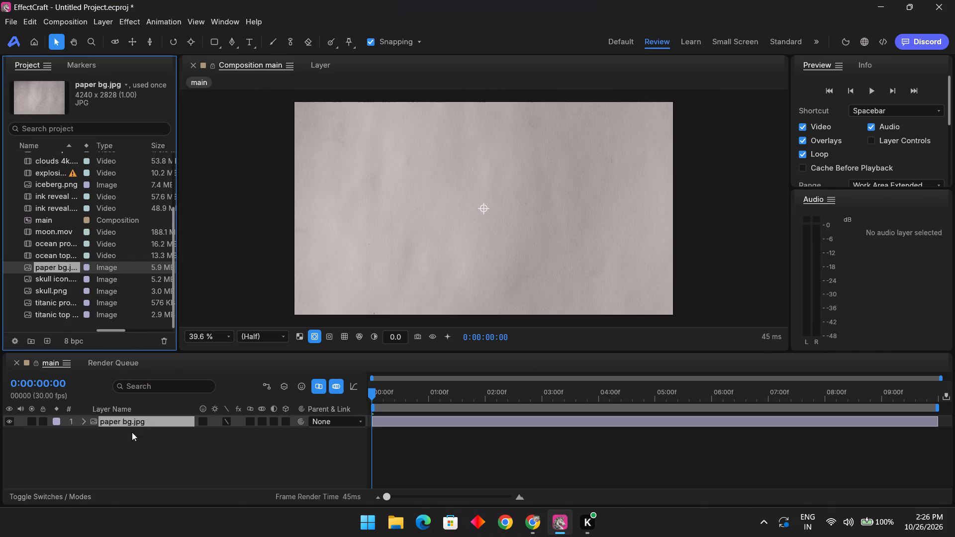
Following the tutorial, scale down the paper bg.jpg layer around its centre until its side edges align with the composition frame's sides.
{"action": "left_click", "coordinate": [522, 516]}
{"action": "left_click", "coordinate": [419, 276]}
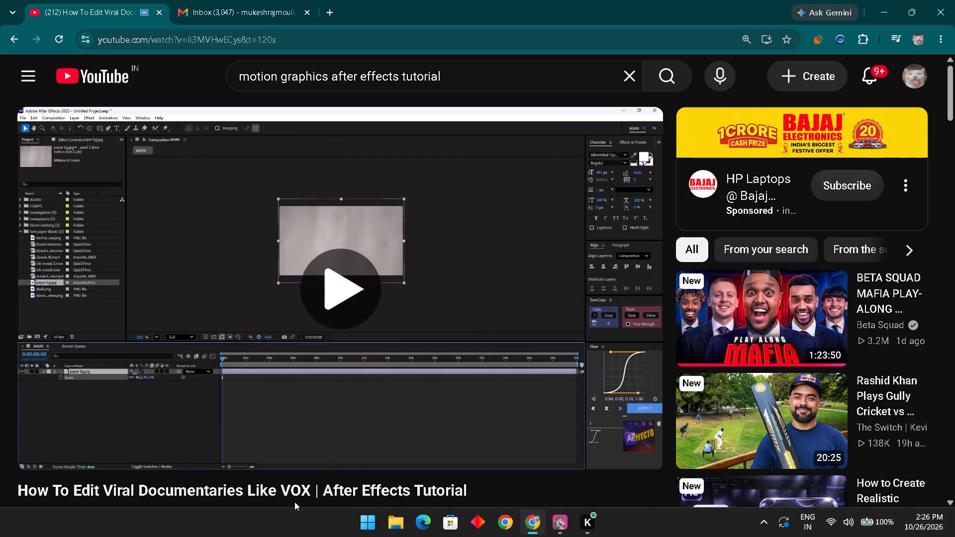
{"action": "left_click", "coordinate": [417, 312]}
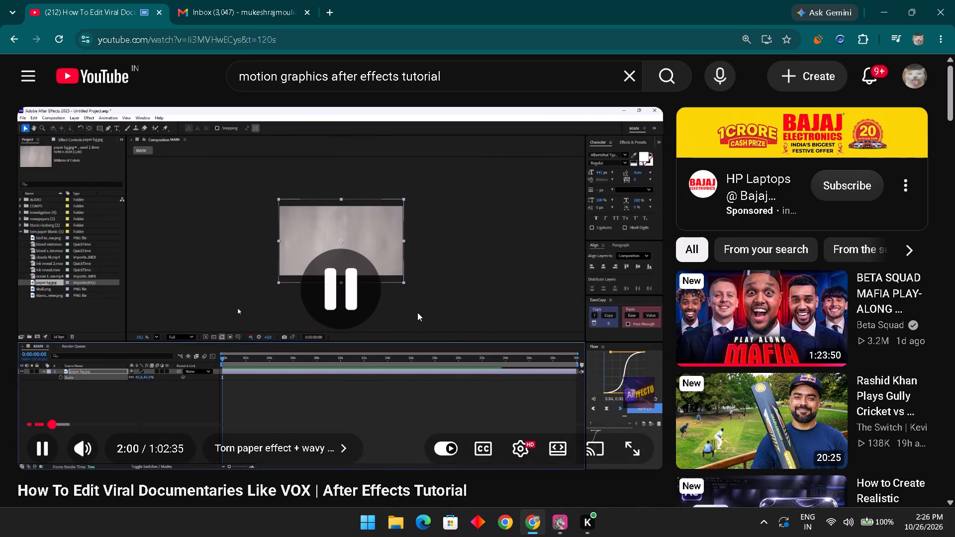
{"action": "left_click", "coordinate": [558, 510]}
{"action": "left_click", "coordinate": [219, 333]}
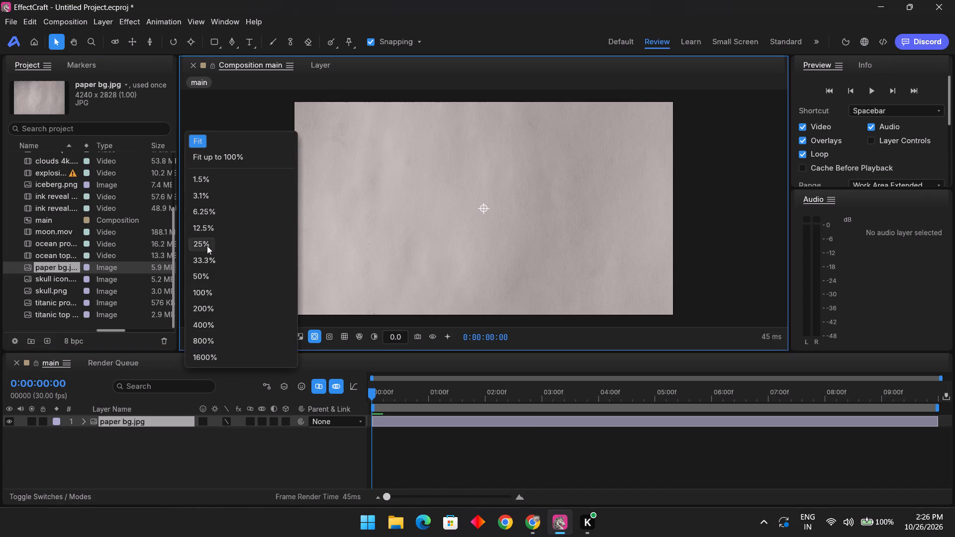
{"action": "left_click", "coordinate": [206, 245]}
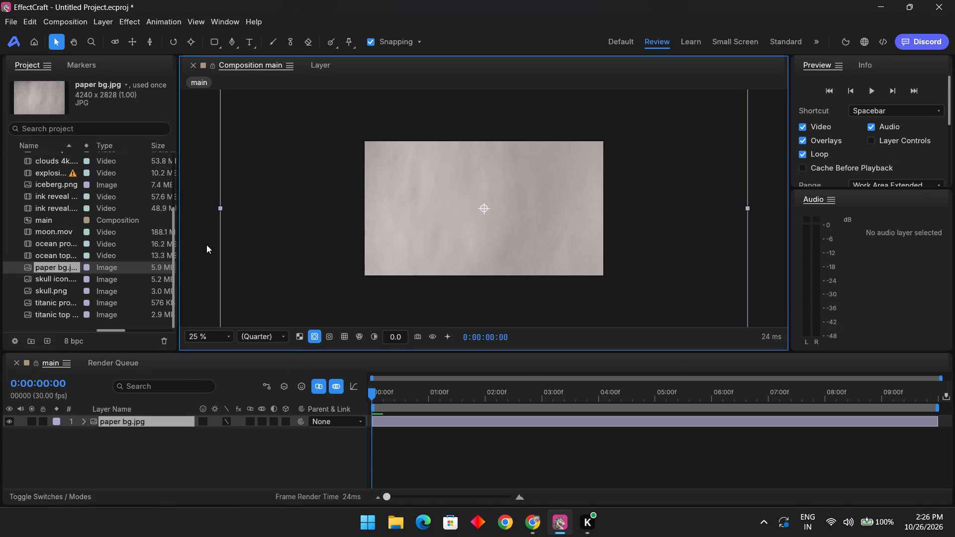
{"action": "scroll", "coordinate": [206, 245], "scroll_direction": "down", "scroll_amount": 4}
{"action": "scroll", "coordinate": [365, 261], "scroll_direction": "down", "scroll_amount": 1}
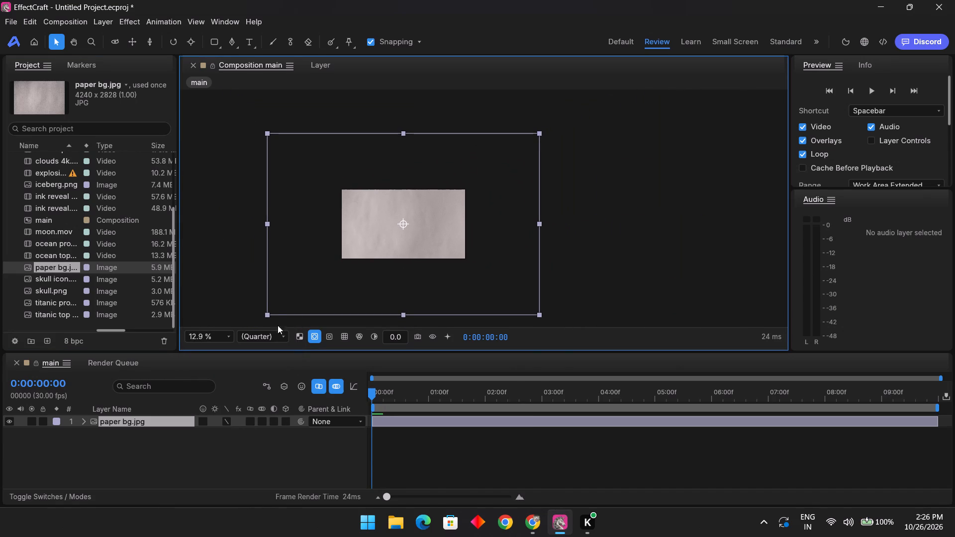
{"action": "left_click", "coordinate": [265, 310]}
{"action": "left_click", "coordinate": [322, 258]}
{"action": "left_click_drag", "start_coordinate": [267, 314], "coordinate": [340, 266]}
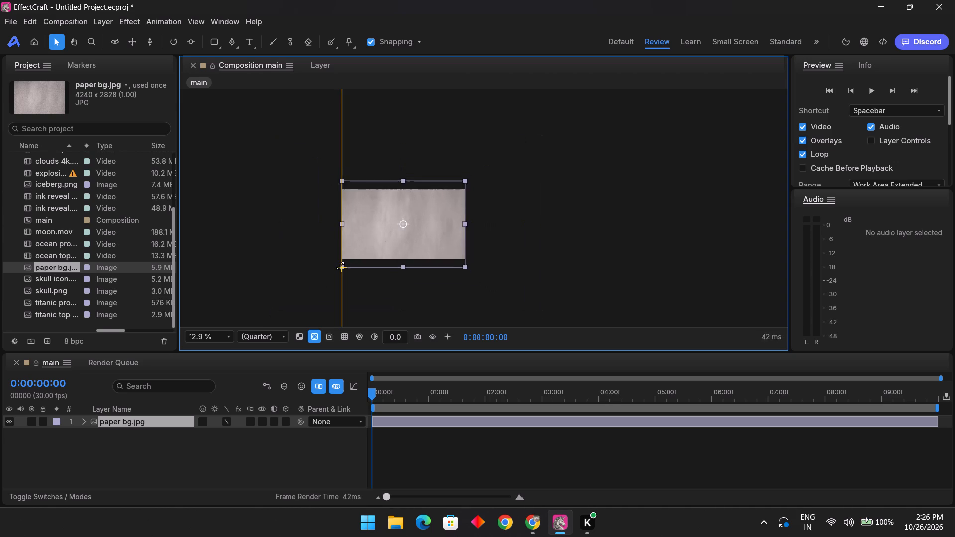
{"action": "left_click_drag", "start_coordinate": [340, 266], "coordinate": [336, 265]}
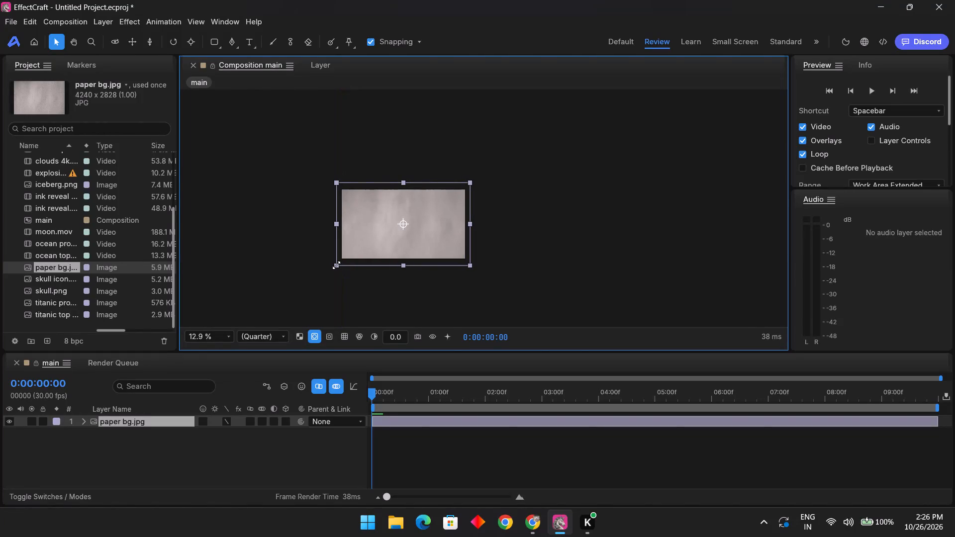
{"action": "left_click", "coordinate": [543, 521]}
{"action": "left_click", "coordinate": [550, 517]}
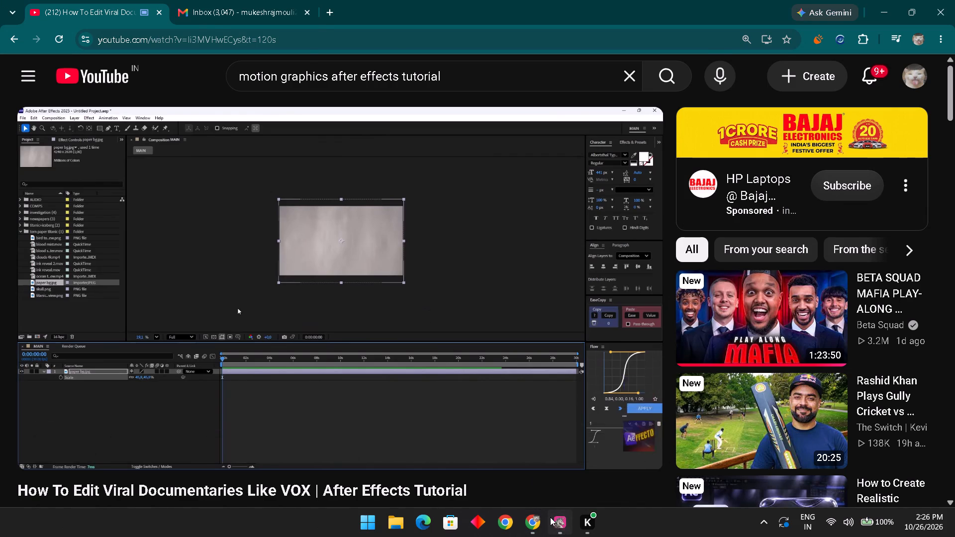
{"action": "left_click", "coordinate": [335, 265]}
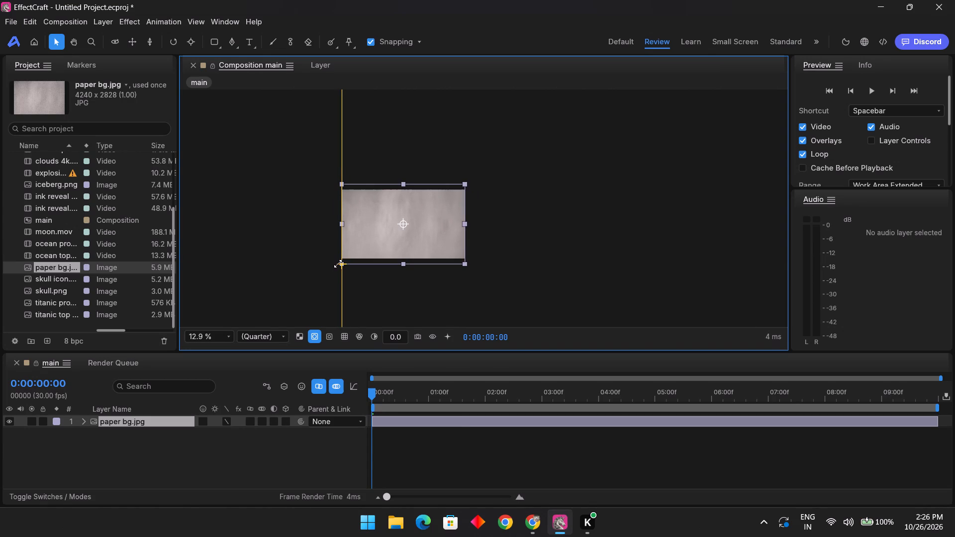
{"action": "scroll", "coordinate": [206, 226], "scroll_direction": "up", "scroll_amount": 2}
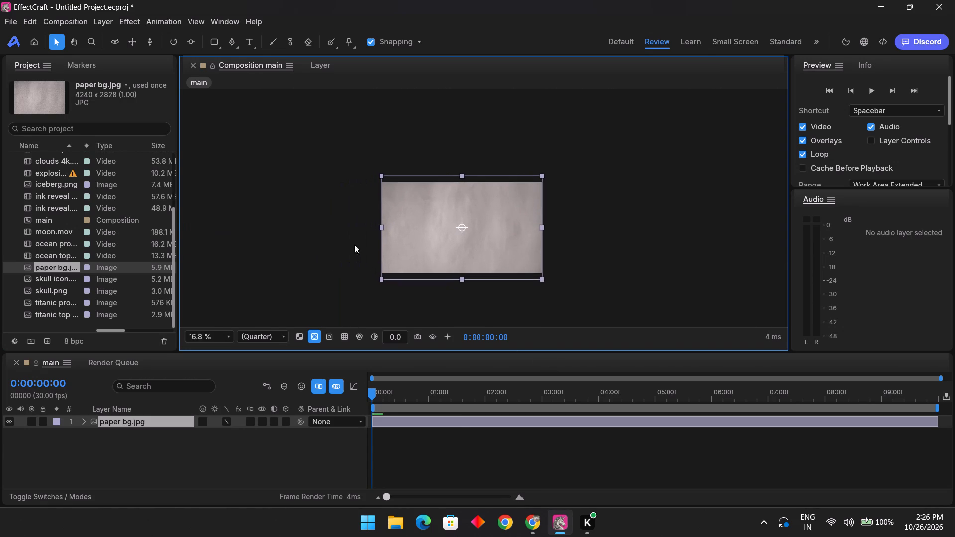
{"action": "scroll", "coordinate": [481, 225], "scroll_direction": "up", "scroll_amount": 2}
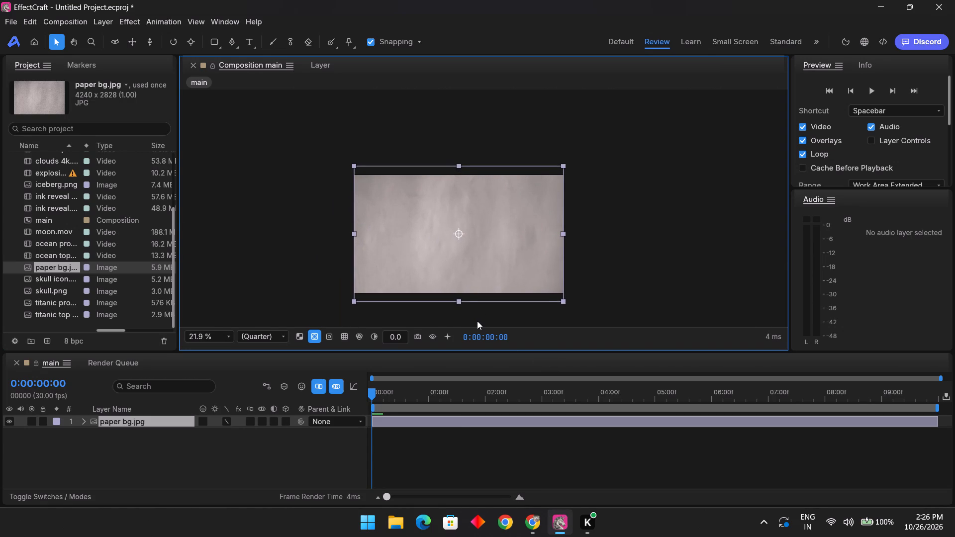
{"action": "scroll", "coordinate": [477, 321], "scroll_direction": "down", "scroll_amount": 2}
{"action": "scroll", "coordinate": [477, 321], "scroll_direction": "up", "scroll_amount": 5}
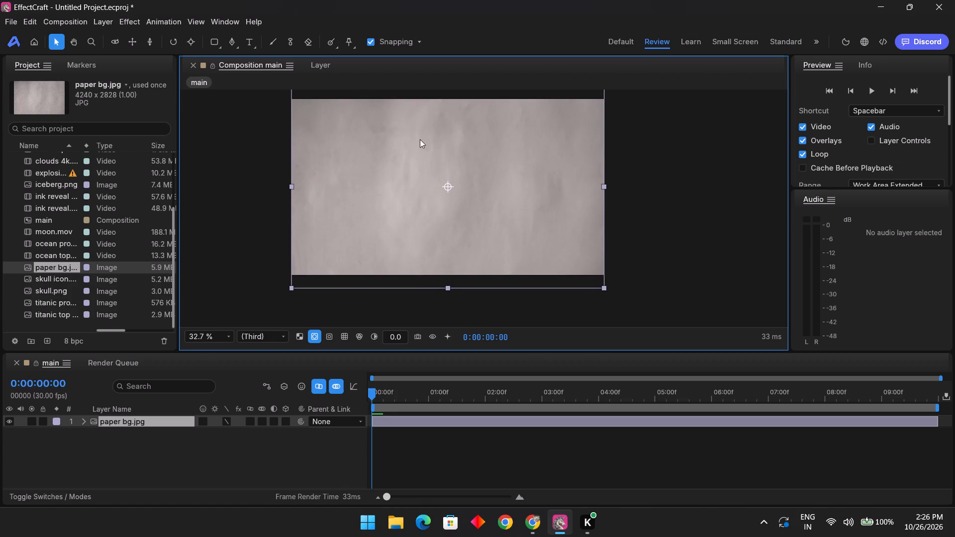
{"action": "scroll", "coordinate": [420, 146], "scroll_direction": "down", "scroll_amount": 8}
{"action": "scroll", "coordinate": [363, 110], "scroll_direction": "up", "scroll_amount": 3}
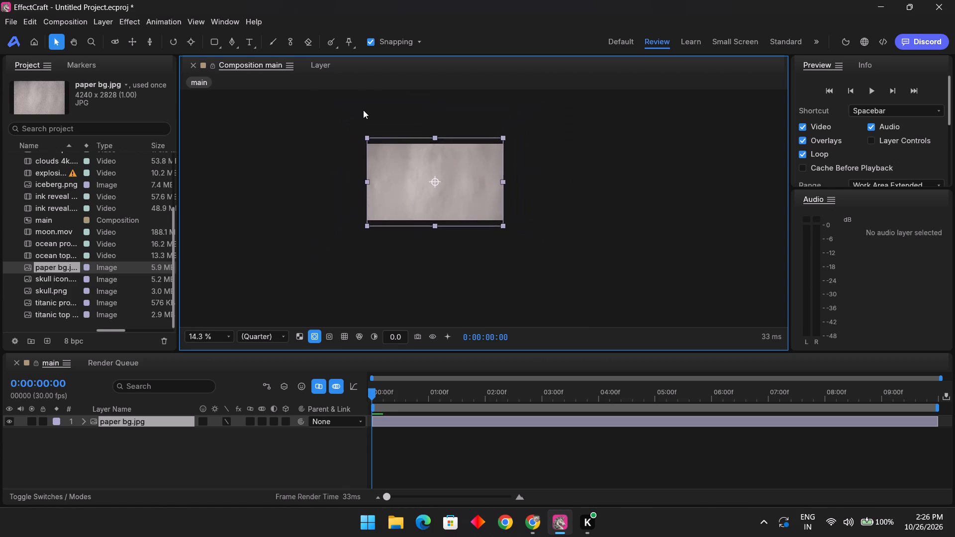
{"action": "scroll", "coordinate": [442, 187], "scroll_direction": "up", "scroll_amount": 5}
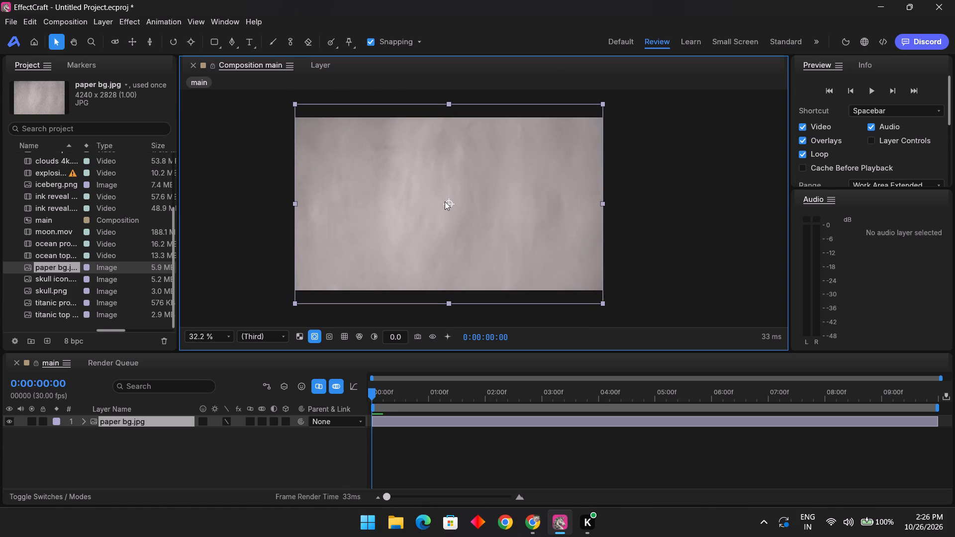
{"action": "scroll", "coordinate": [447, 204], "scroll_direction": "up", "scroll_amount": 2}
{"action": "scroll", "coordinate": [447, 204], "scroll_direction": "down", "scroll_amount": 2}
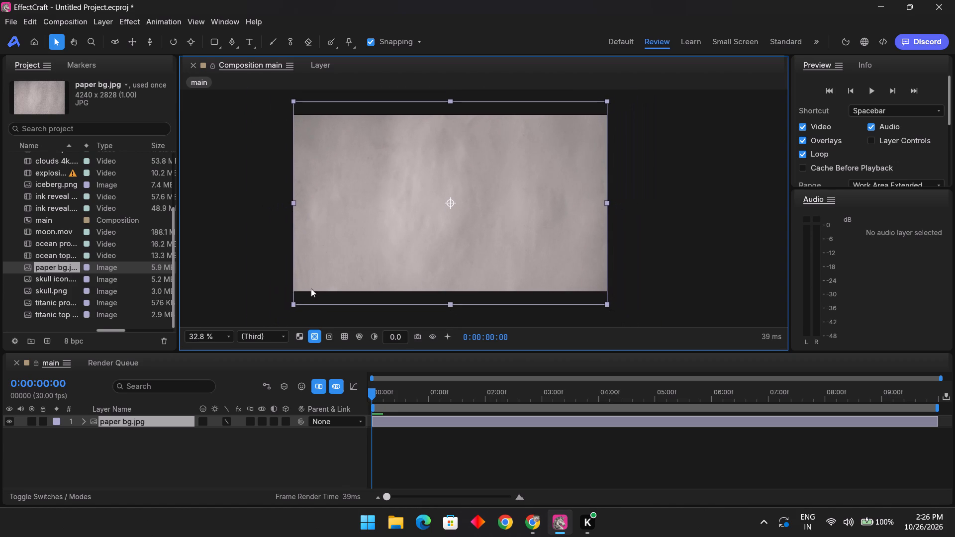
Switch to Chrome, resume the VOX documentary tutorial video and close the Gmail inbox tab.
{"action": "left_click", "coordinate": [535, 518]}
{"action": "left_click", "coordinate": [420, 237]}
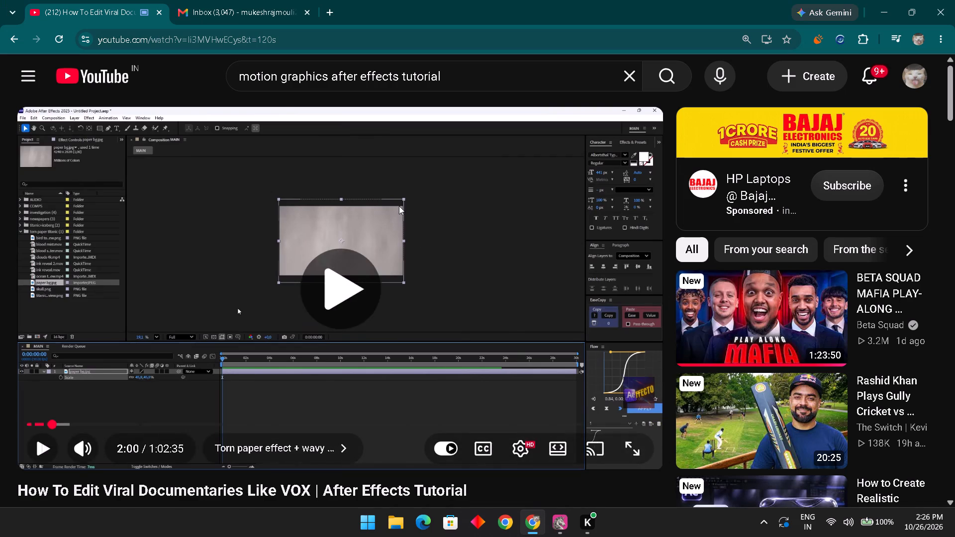
{"action": "left_click", "coordinate": [307, 15]}
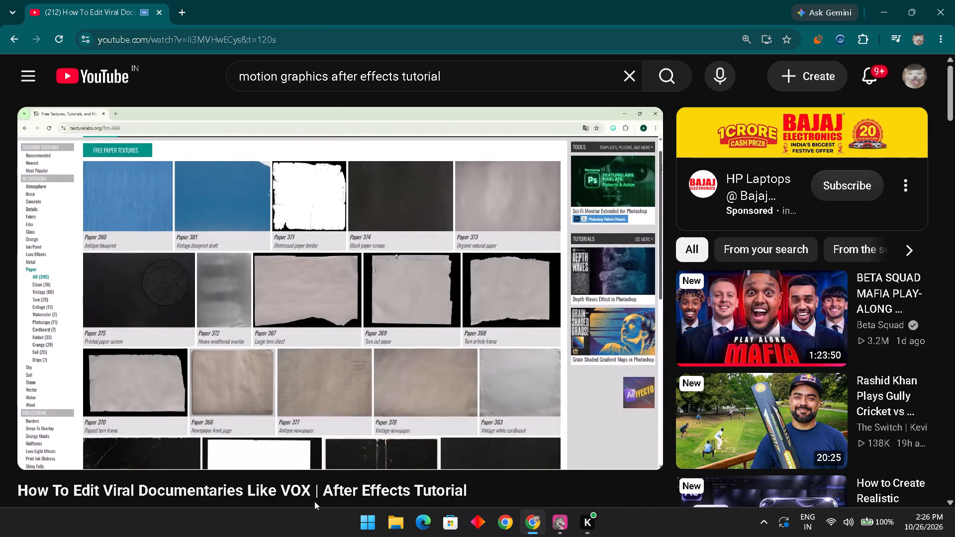
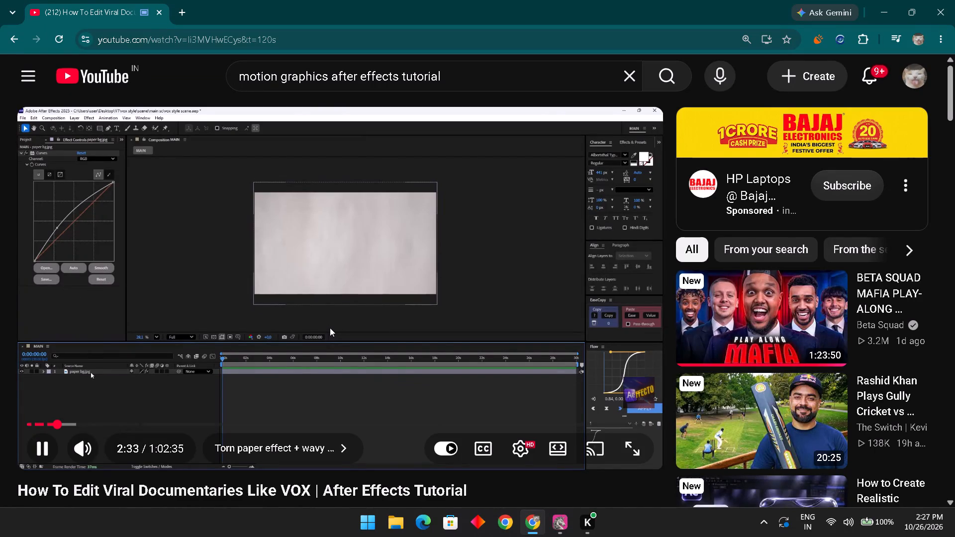
Rewind the tutorial video to about 2:15, rewatch how Curves is applied to the paper background, and pause it.
{"action": "key", "text": "Left"}
{"action": "key", "text": "Left"}
{"action": "key", "text": "Left"}
{"action": "key", "text": "Left"}
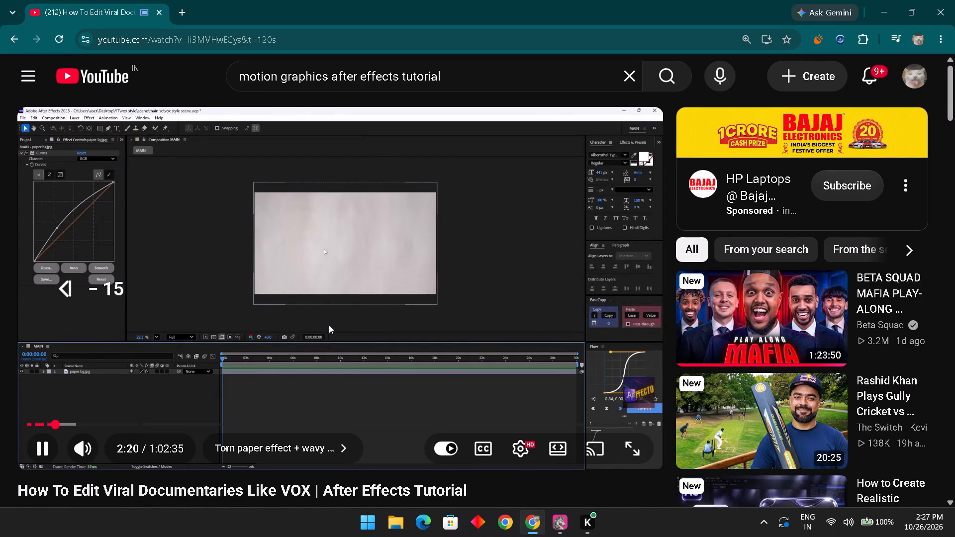
{"action": "key", "text": "Left"}
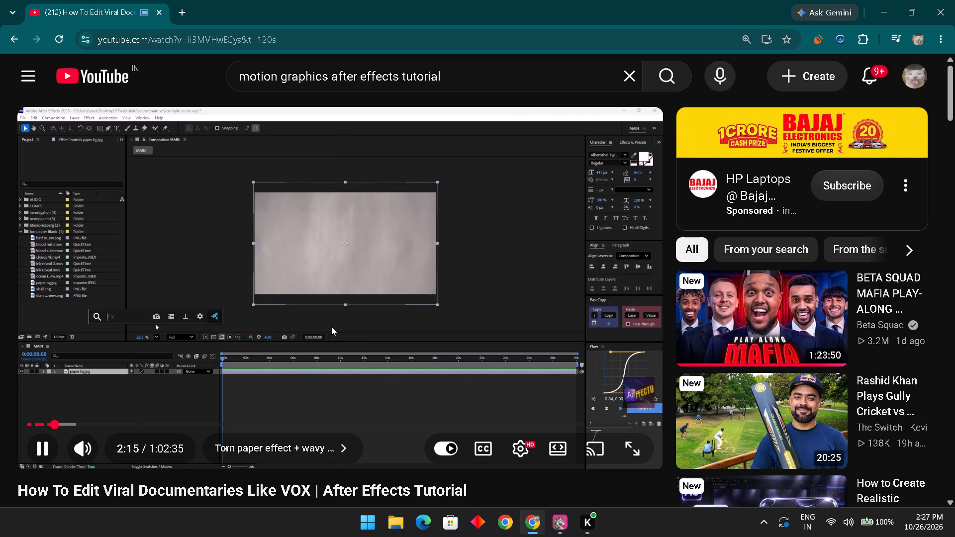
{"action": "left_click", "coordinate": [497, 309]}
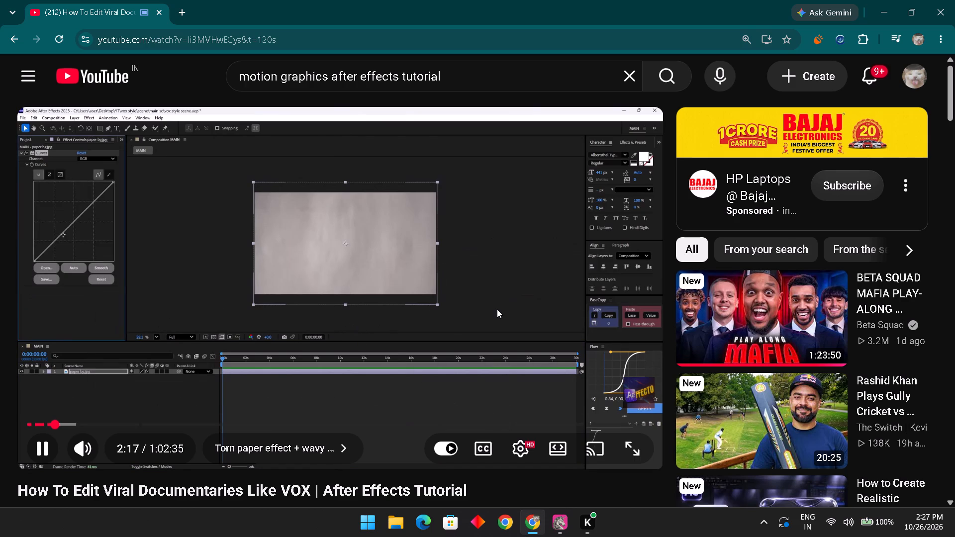
Switch to EffectCraft, deselect the paper bg.jpg layer and close the Audio panel below Preview.
{"action": "left_click", "coordinate": [563, 525]}
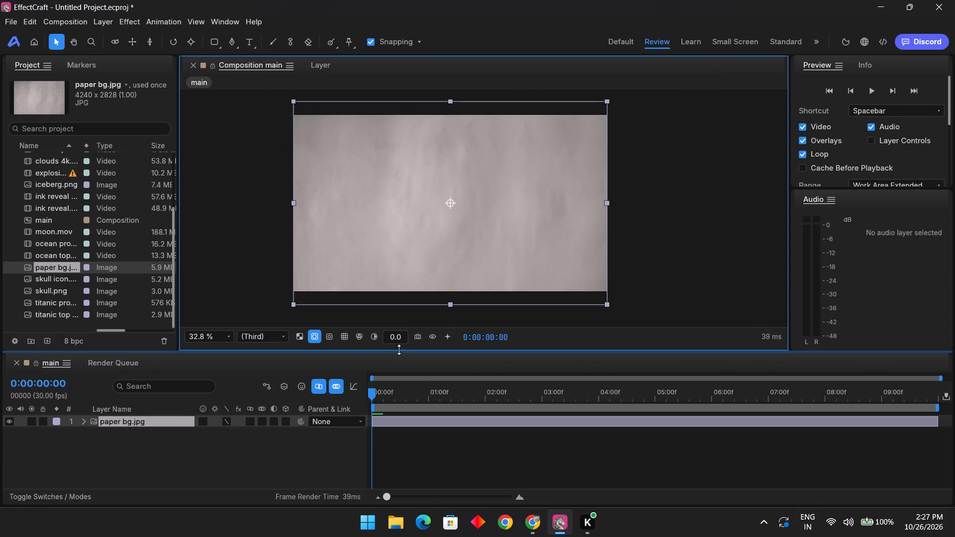
{"action": "left_click", "coordinate": [176, 454]}
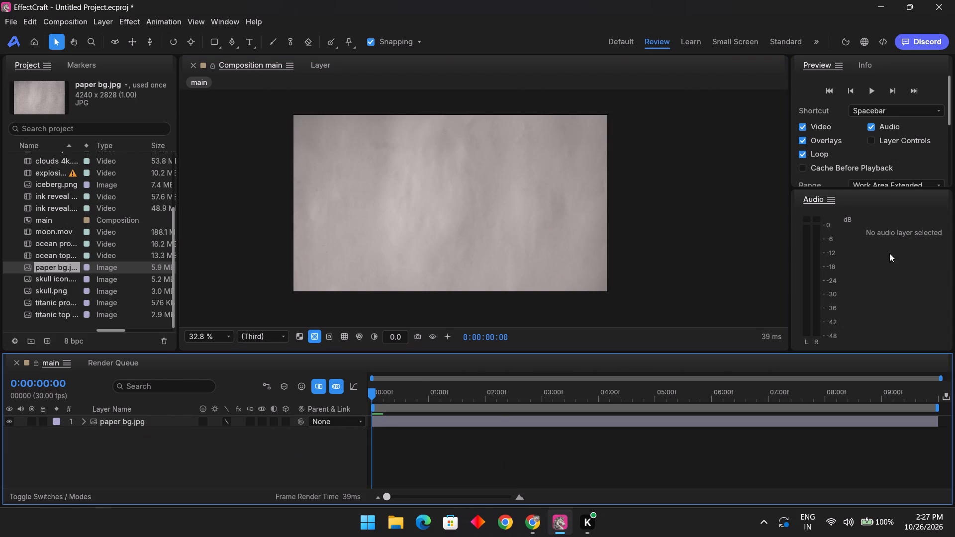
{"action": "left_click_drag", "start_coordinate": [863, 194], "coordinate": [868, 244]}
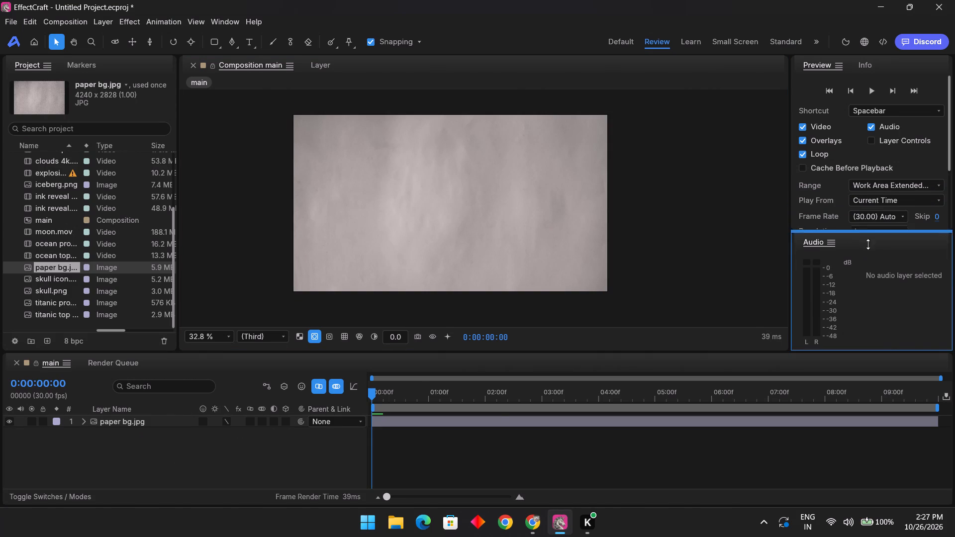
{"action": "left_click_drag", "start_coordinate": [868, 244], "coordinate": [868, 352]}
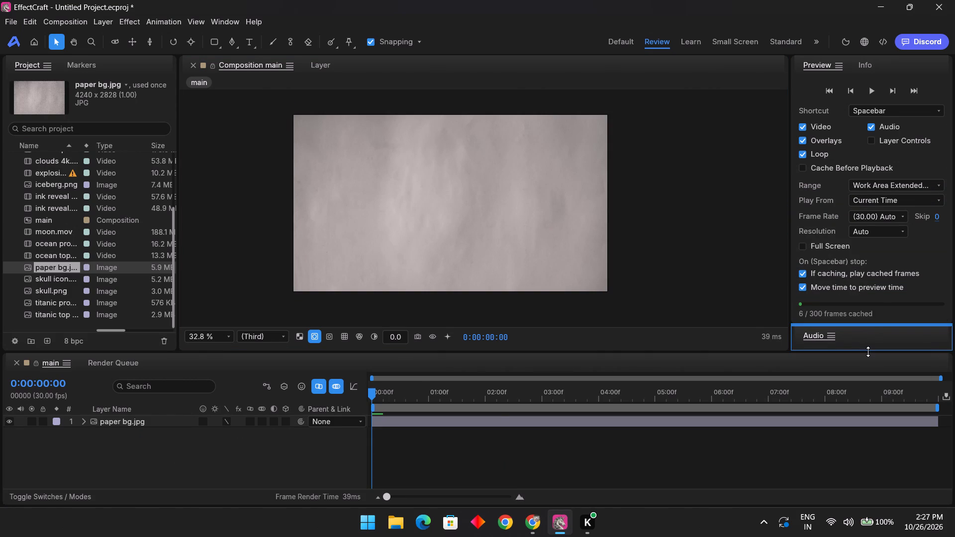
{"action": "left_click_drag", "start_coordinate": [868, 352], "coordinate": [878, 248]}
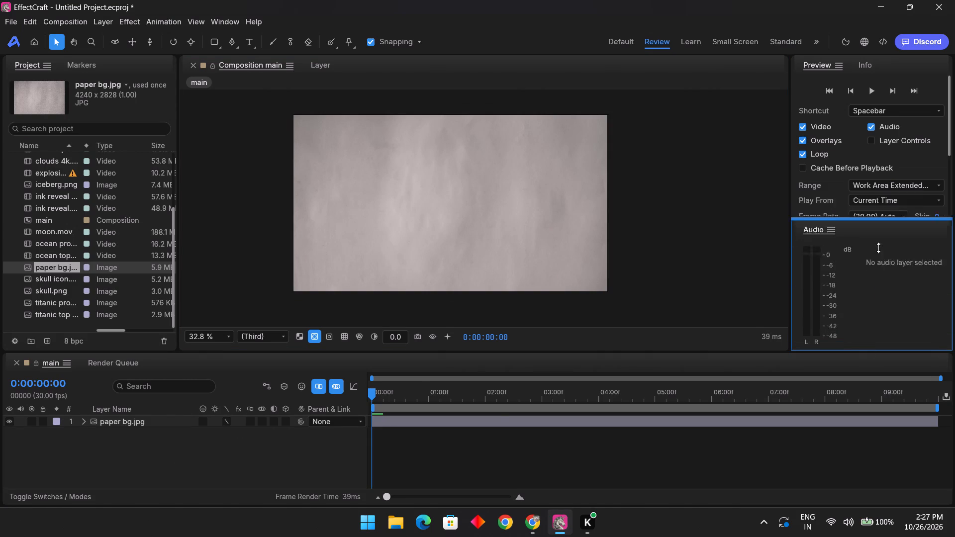
{"action": "left_click_drag", "start_coordinate": [878, 248], "coordinate": [878, 289]}
{"action": "left_click", "coordinate": [834, 273]}
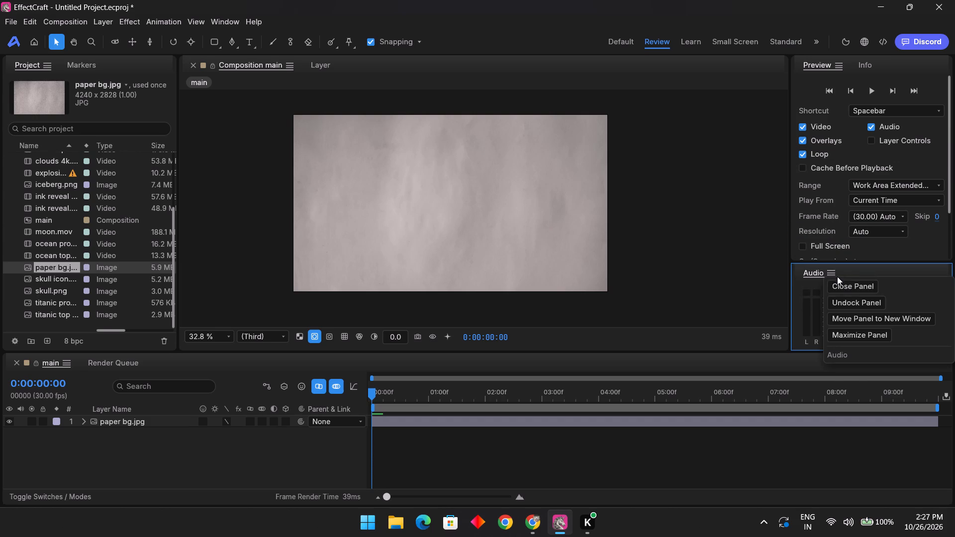
{"action": "left_click", "coordinate": [843, 286]}
{"action": "scroll", "coordinate": [843, 286], "scroll_direction": "down", "scroll_amount": 4}
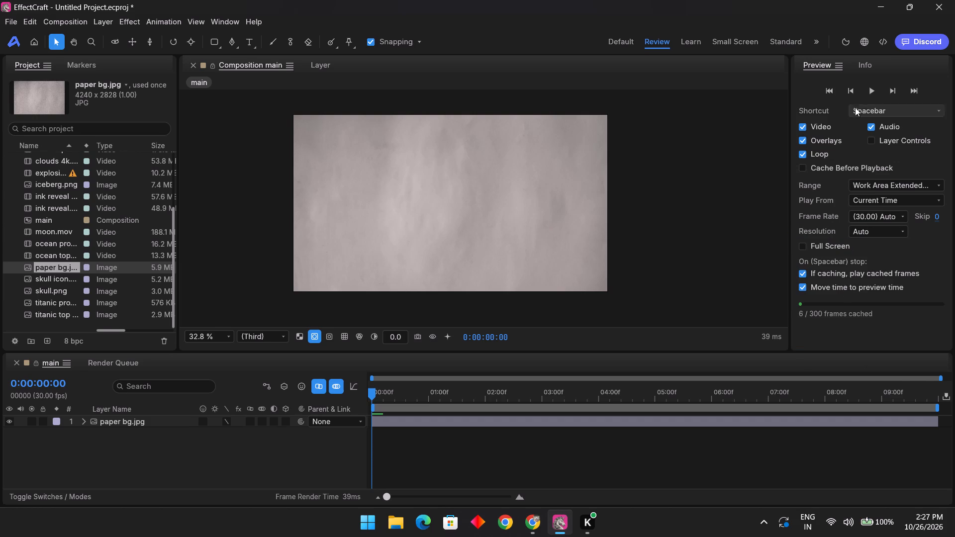
{"action": "left_click", "coordinate": [861, 64]}
{"action": "left_click", "coordinate": [819, 64]}
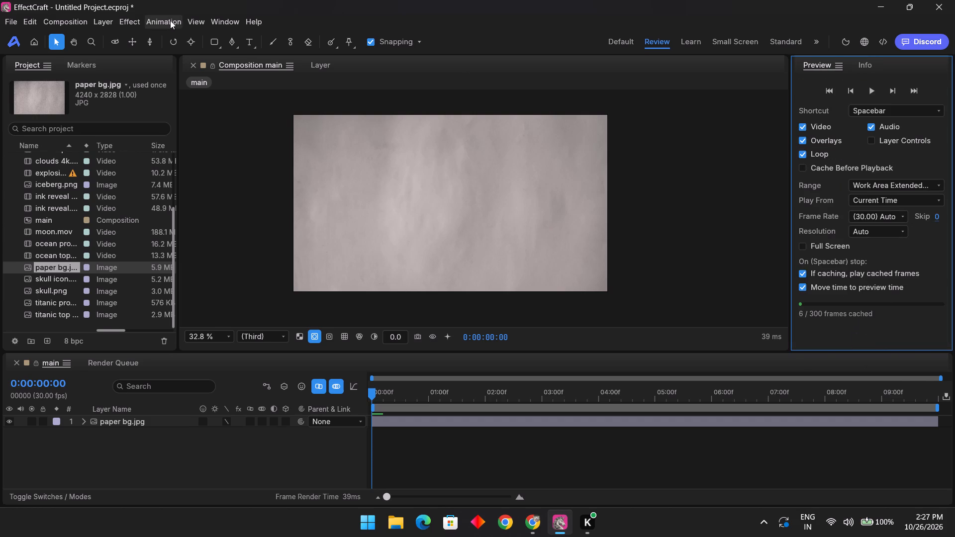
Show the Effects & Presets panel, dock it beneath Preview, and bring the Project panel back into view.
{"action": "left_click", "coordinate": [211, 17]}
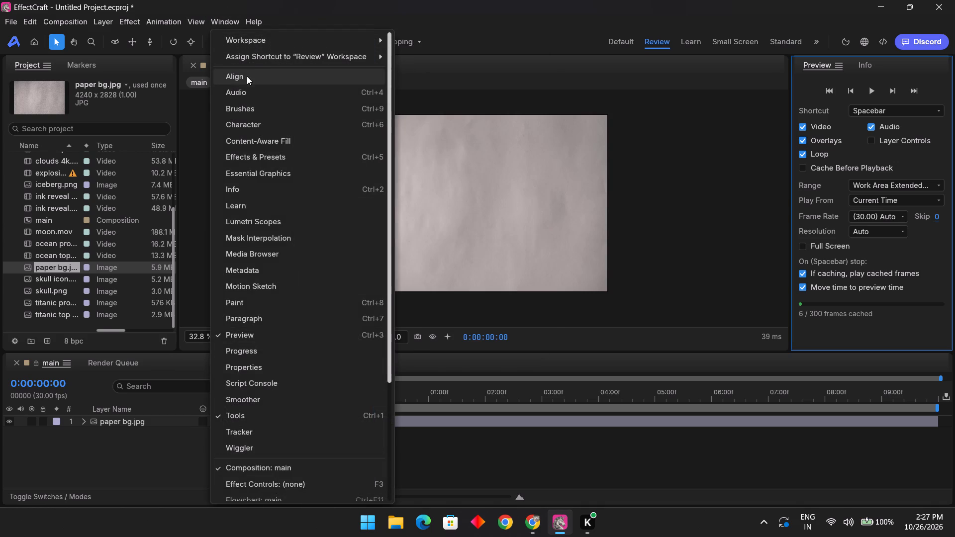
{"action": "left_click", "coordinate": [259, 153]}
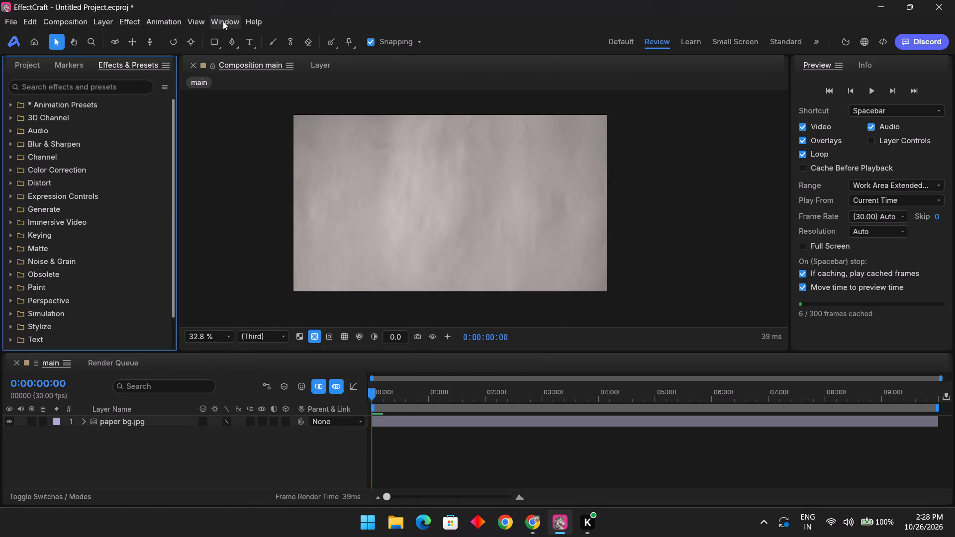
{"action": "left_click_drag", "start_coordinate": [121, 68], "coordinate": [849, 273]}
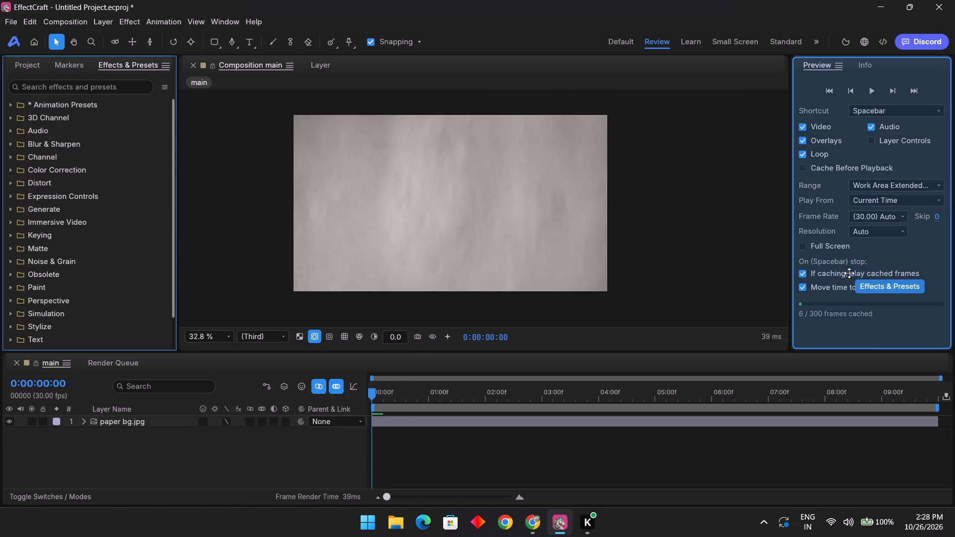
{"action": "left_click_drag", "start_coordinate": [849, 273], "coordinate": [860, 293]}
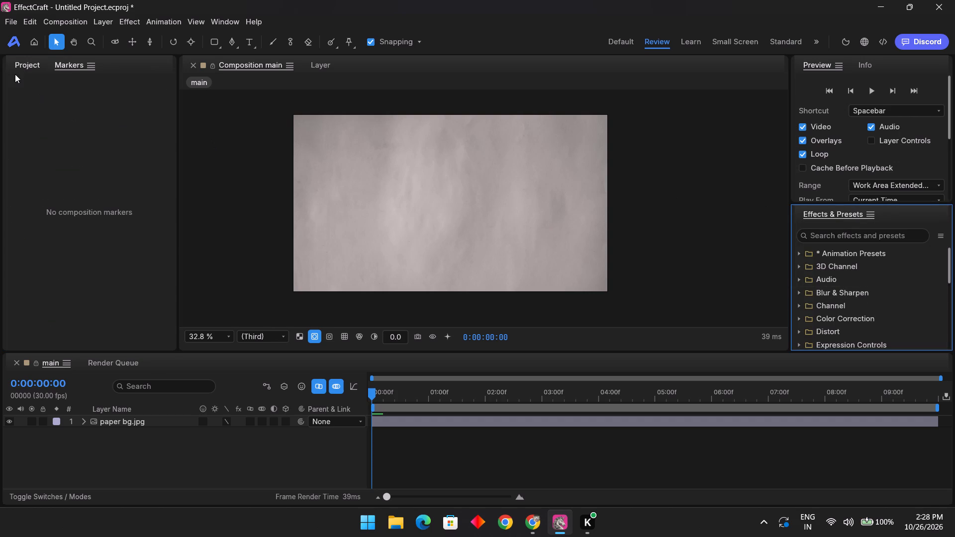
{"action": "left_click", "coordinate": [15, 74]}
{"action": "scroll", "coordinate": [846, 298], "scroll_direction": "down", "scroll_amount": 3}
{"action": "scroll", "coordinate": [846, 298], "scroll_direction": "up", "scroll_amount": 3}
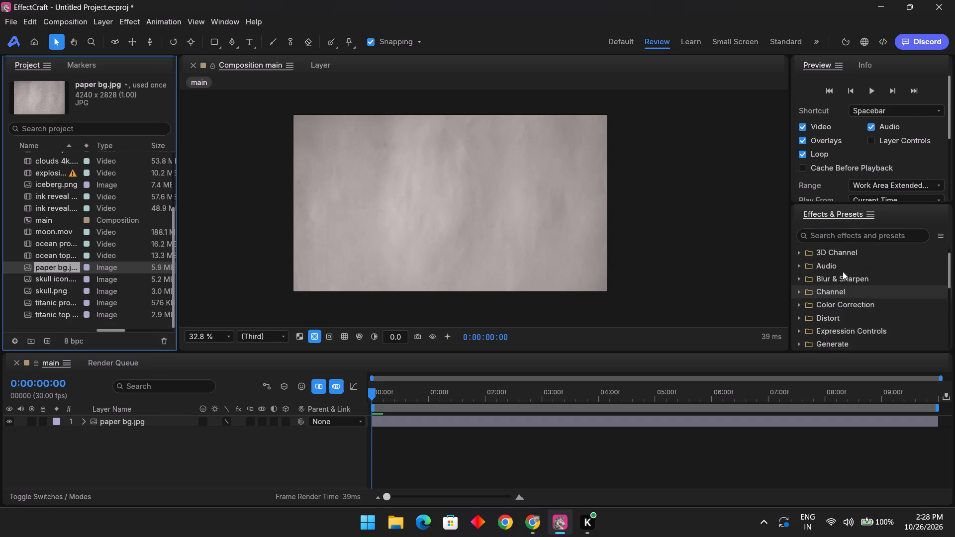
Search the effects for "curve" and apply the Curves effect to the paper bg.jpg layer.
{"action": "left_click", "coordinate": [841, 240]}
{"action": "type", "text": "curve"}
{"action": "left_click_drag", "start_coordinate": [841, 265], "coordinate": [840, 274]}
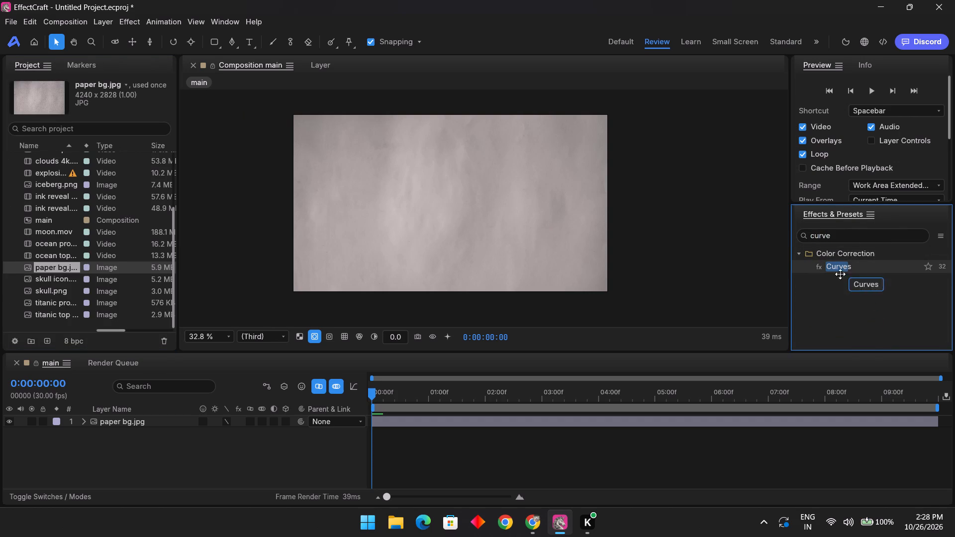
{"action": "left_click_drag", "start_coordinate": [840, 274], "coordinate": [145, 421]}
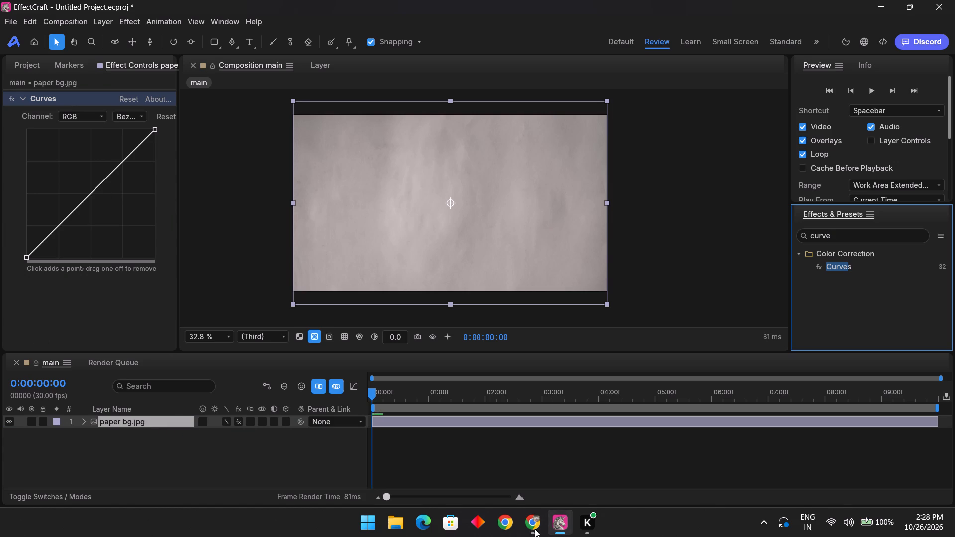
Check the curve shape in the Chrome tutorial, then brighten paper bg.jpg in EffectCraft by raising one RGB curve point in the darker tones.
{"action": "left_click", "coordinate": [539, 521]}
{"action": "left_click", "coordinate": [459, 290]}
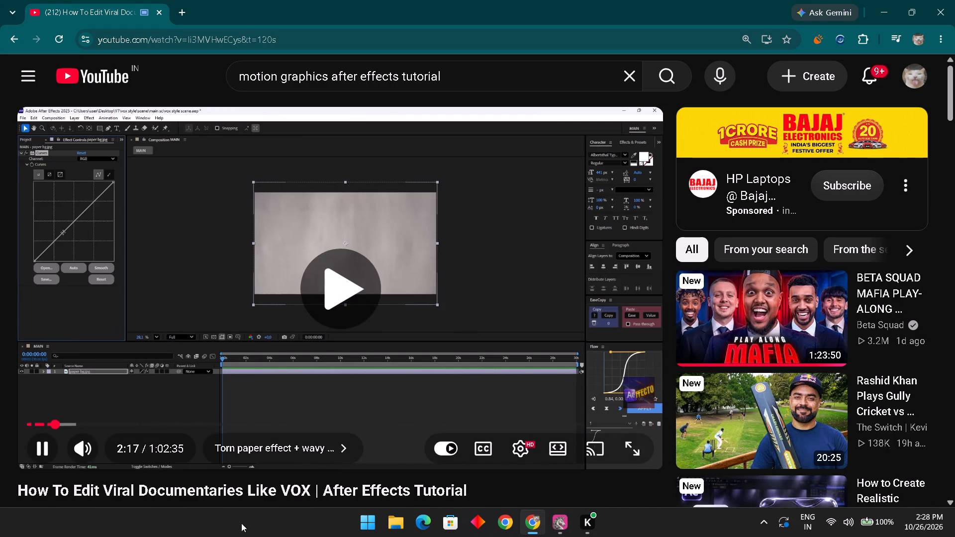
{"action": "left_click", "coordinate": [463, 314]}
{"action": "left_click", "coordinate": [463, 314]}
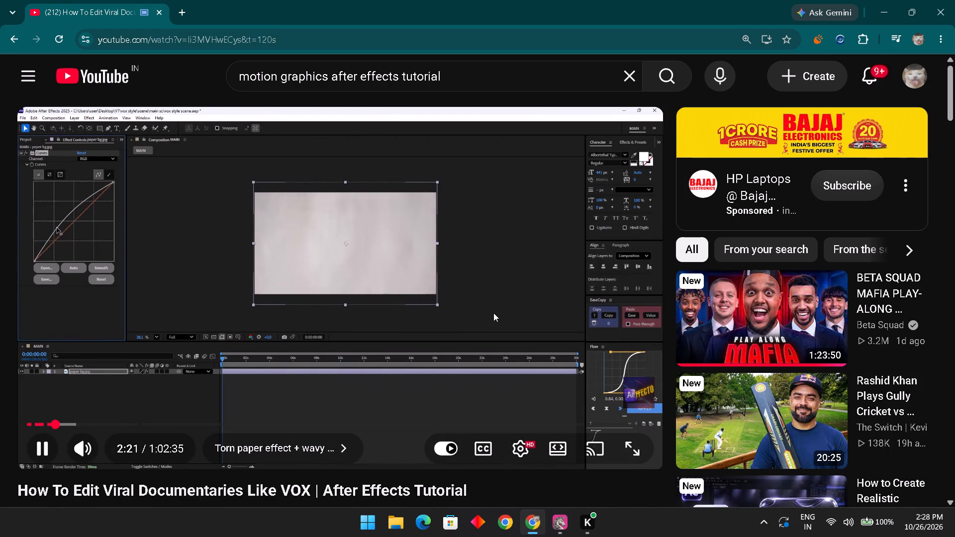
{"action": "left_click", "coordinate": [493, 313]}
{"action": "left_click", "coordinate": [549, 520]}
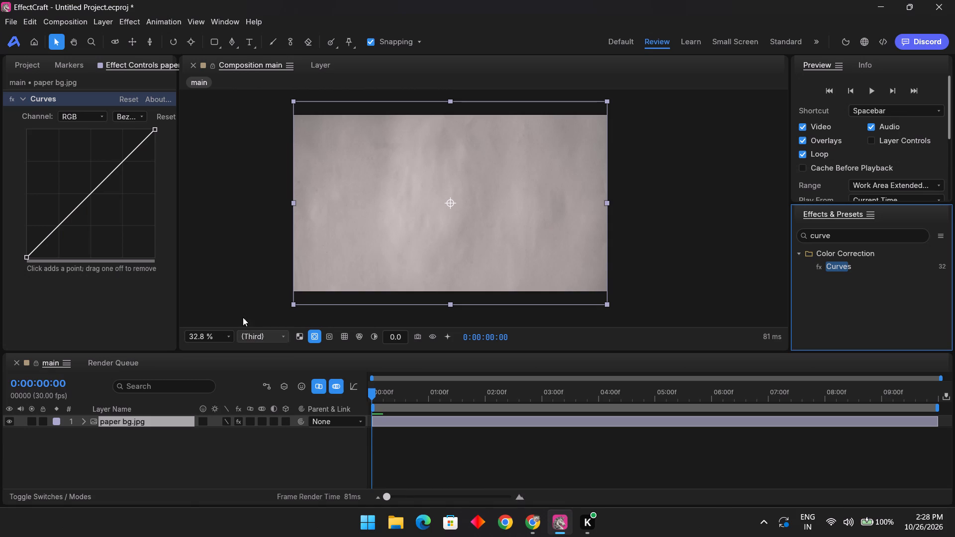
{"action": "left_click_drag", "start_coordinate": [67, 215], "coordinate": [60, 207]}
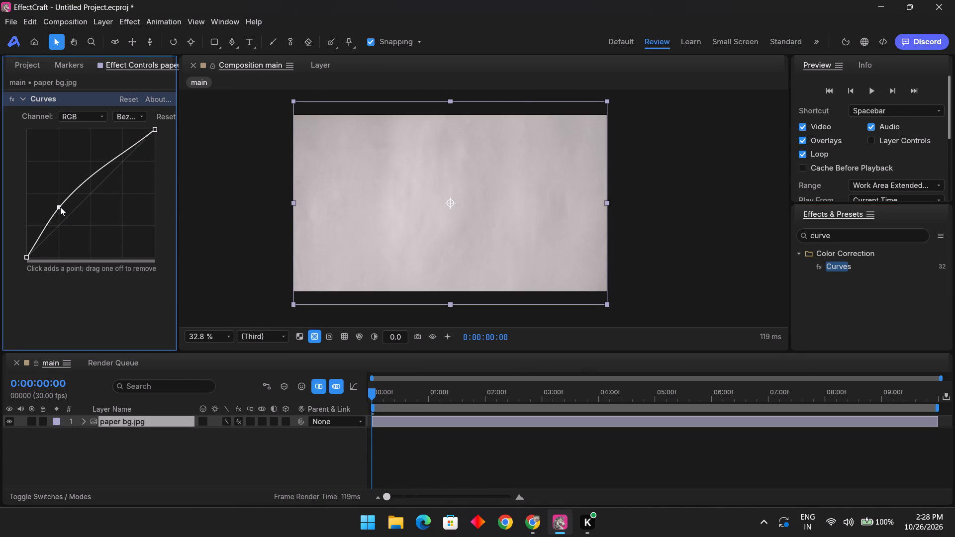
{"action": "left_click_drag", "start_coordinate": [60, 207], "coordinate": [64, 208]}
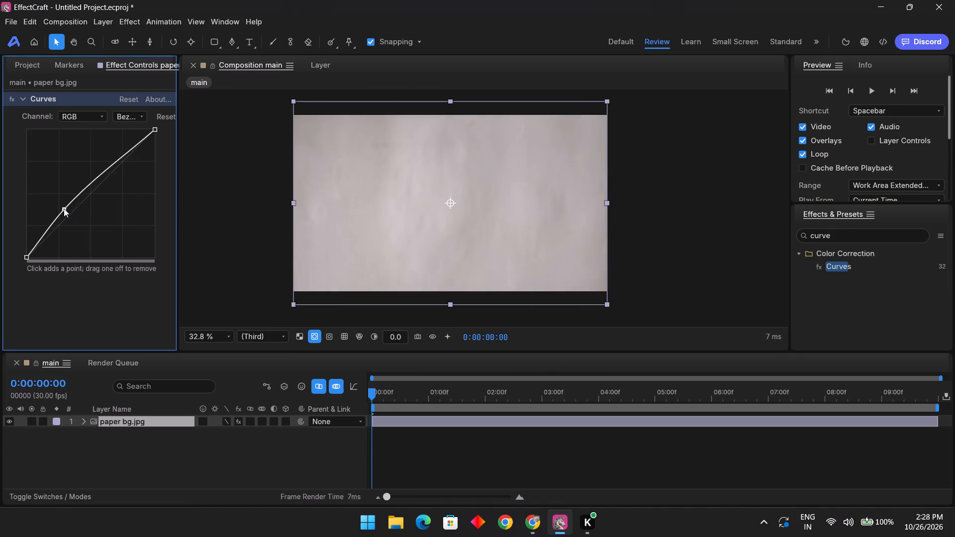
{"action": "left_click_drag", "start_coordinate": [64, 208], "coordinate": [63, 202]}
Switch to Chrome and resume the VOX documentary tutorial video.
{"action": "left_click", "coordinate": [536, 527]}
{"action": "left_click", "coordinate": [398, 285]}
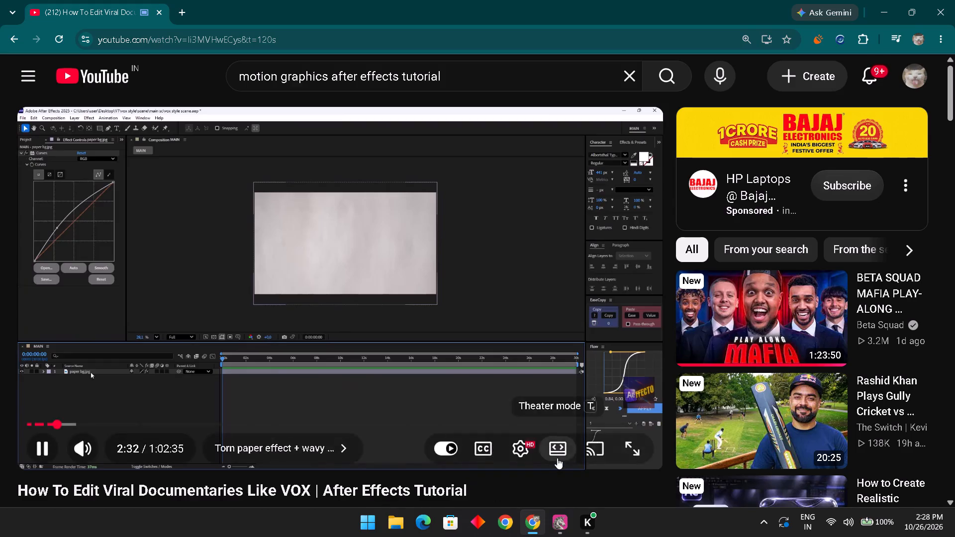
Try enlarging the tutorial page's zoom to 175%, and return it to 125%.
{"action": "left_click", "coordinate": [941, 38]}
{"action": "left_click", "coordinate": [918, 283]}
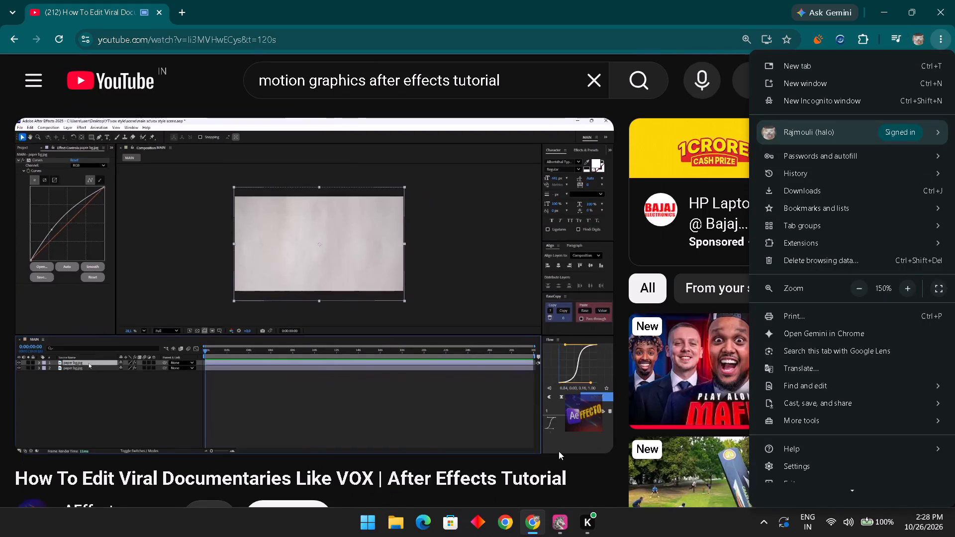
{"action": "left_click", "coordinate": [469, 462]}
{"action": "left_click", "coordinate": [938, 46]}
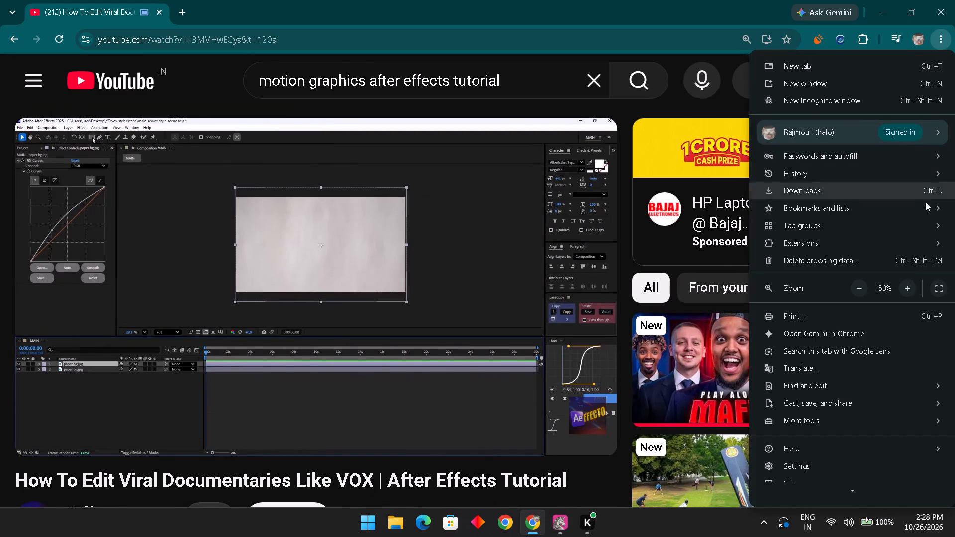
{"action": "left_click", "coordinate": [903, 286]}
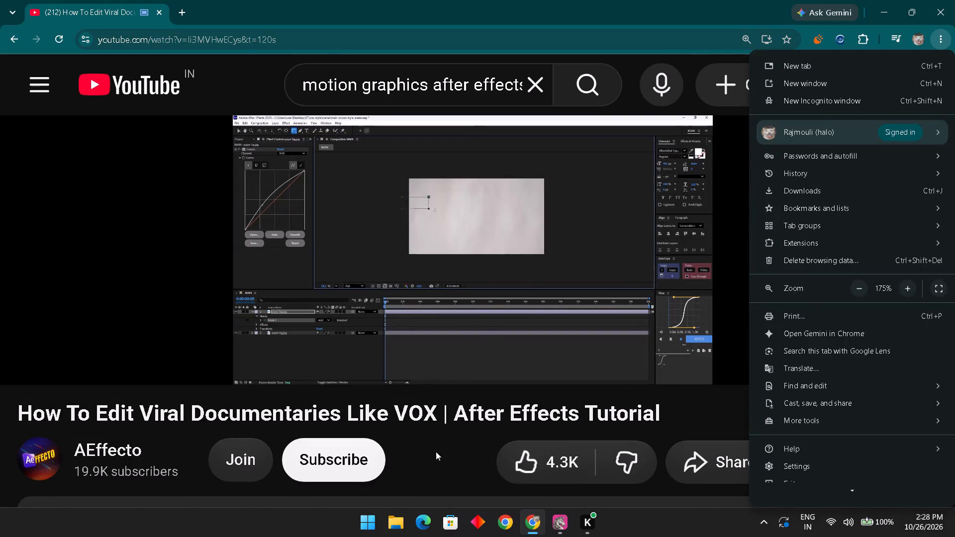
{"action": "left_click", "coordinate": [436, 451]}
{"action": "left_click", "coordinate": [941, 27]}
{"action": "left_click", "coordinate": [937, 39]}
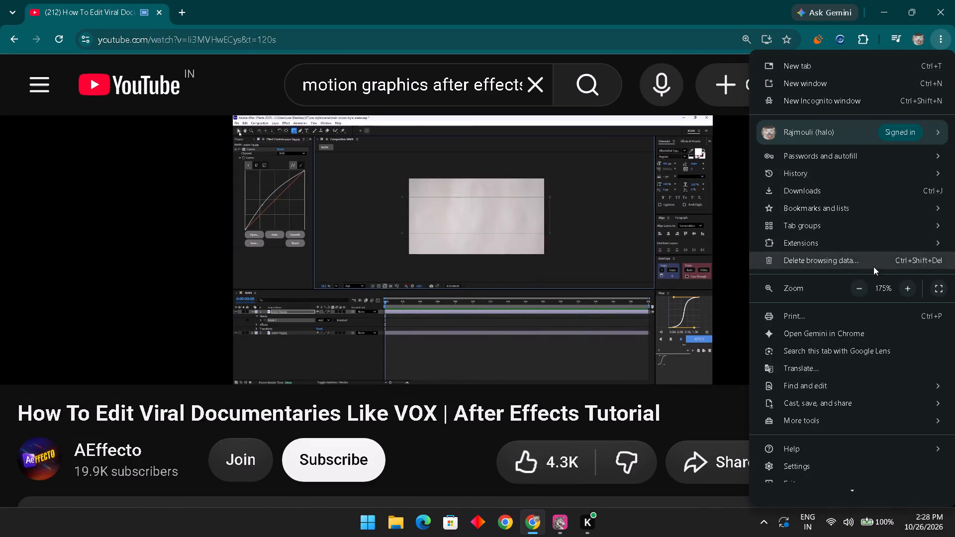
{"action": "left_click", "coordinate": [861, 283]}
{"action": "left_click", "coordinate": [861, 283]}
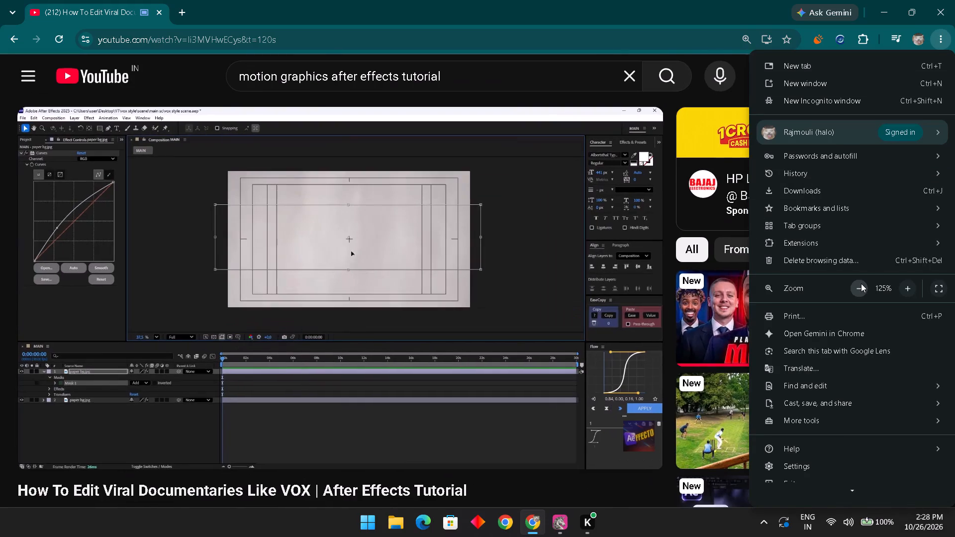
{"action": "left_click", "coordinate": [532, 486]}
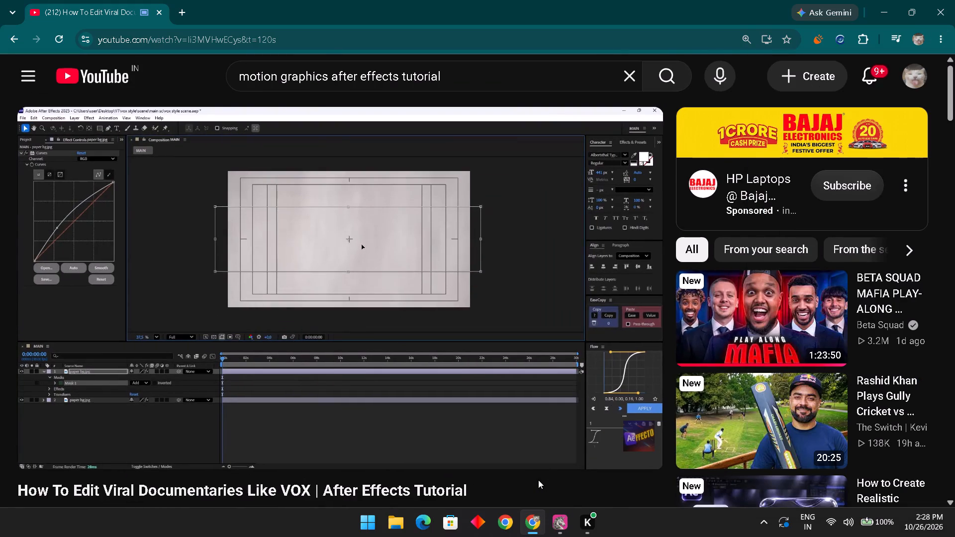
Replay the tutorial's part on drawing a wide rectangular mask on the upper paper bg.jpg layer, pause it and return to EffectCraft.
{"action": "key", "text": "Left"}
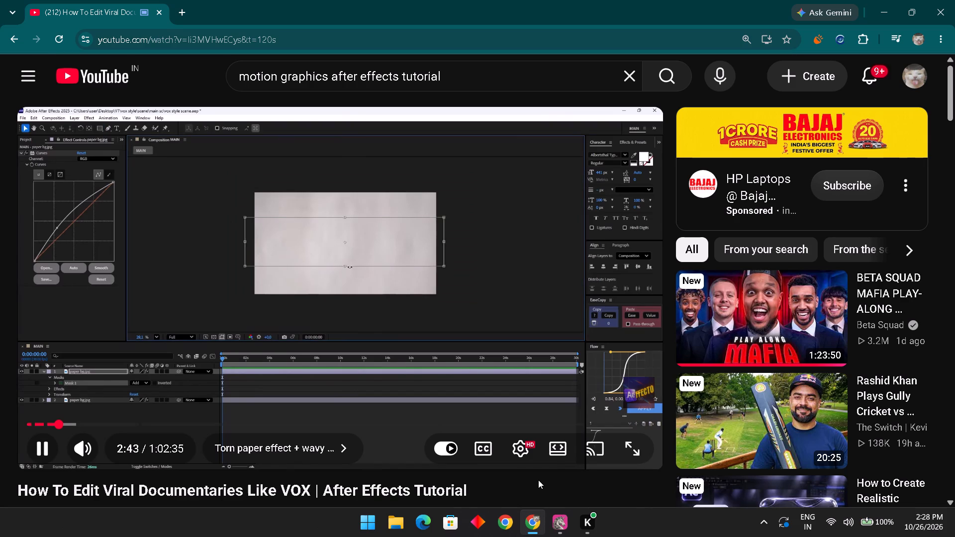
{"action": "key", "text": "Left"}
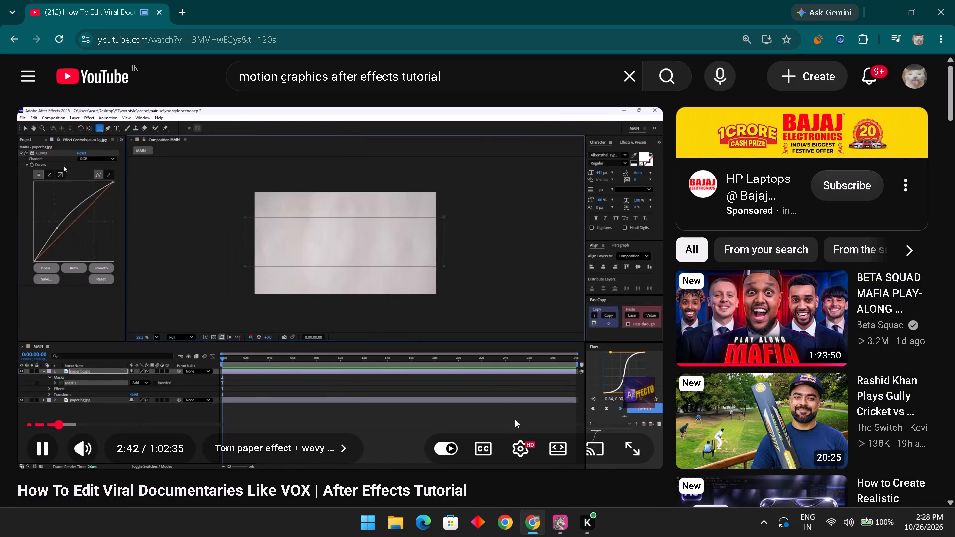
{"action": "key", "text": "Left"}
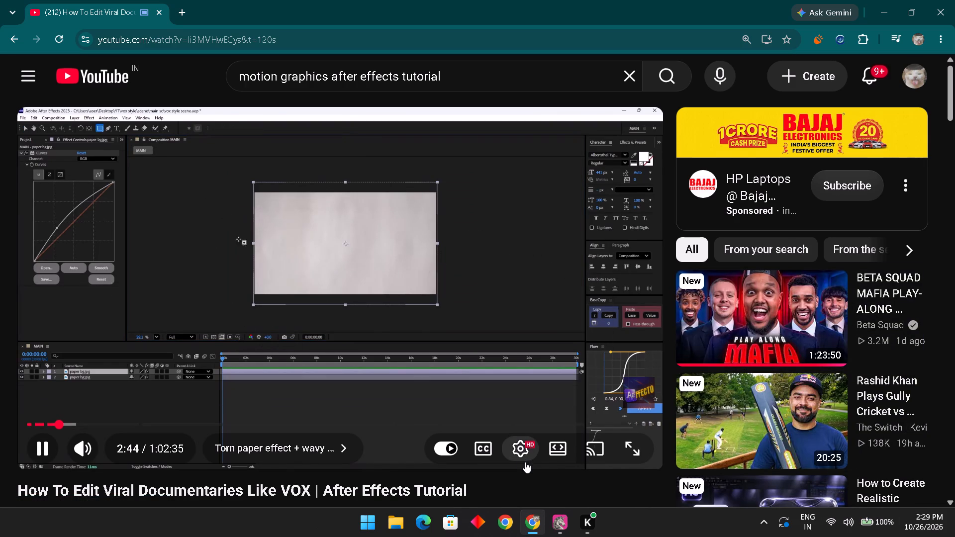
{"action": "key", "text": "Left"}
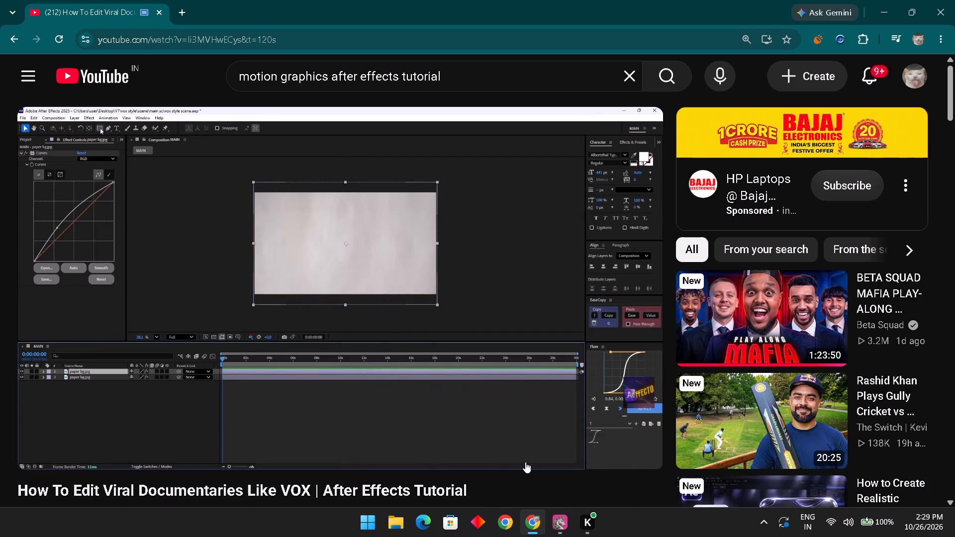
{"action": "left_click", "coordinate": [504, 274]}
{"action": "left_click", "coordinate": [569, 522]}
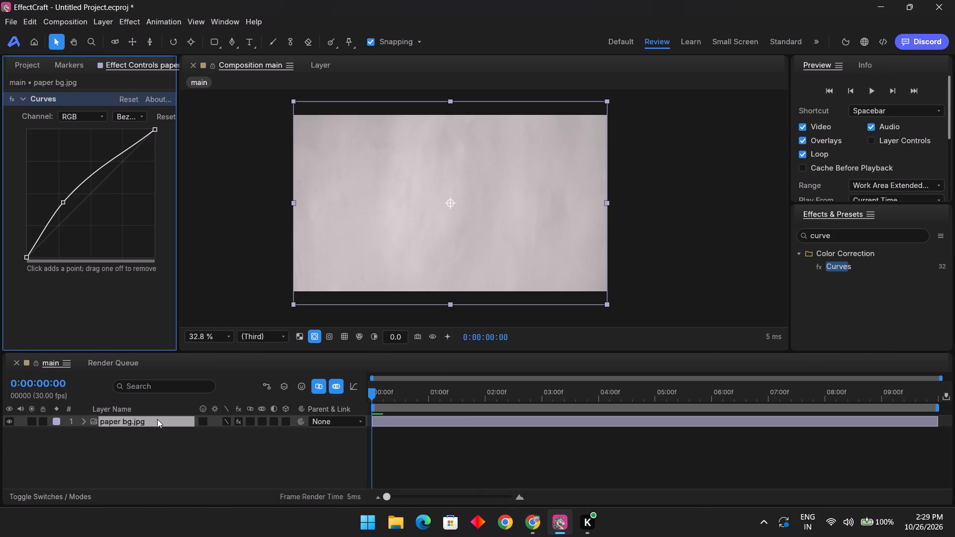
Duplicate the paper bg.jpg layer in the main composition.
{"action": "key", "text": "ctrl+d"}
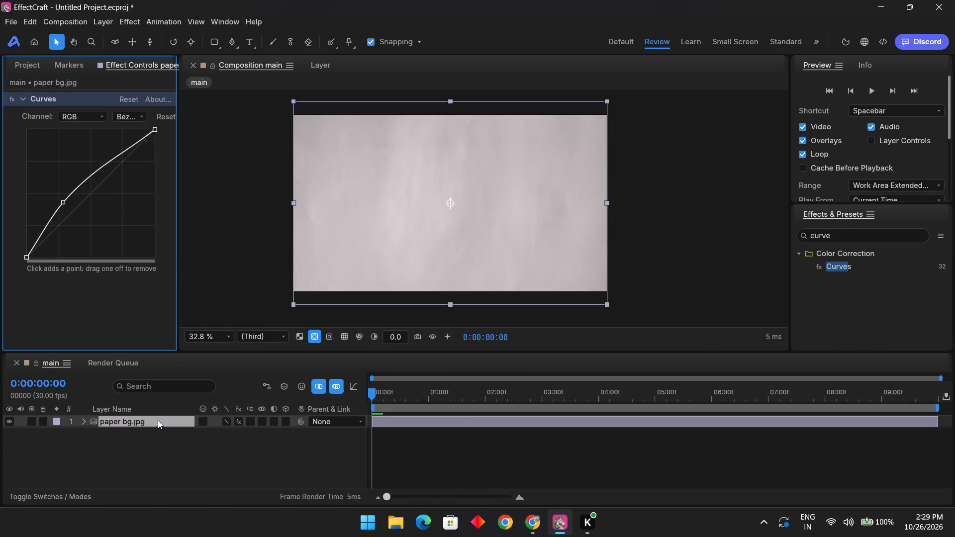
{"action": "key", "text": "ctrl+d"}
{"action": "left_click", "coordinate": [158, 422]}
{"action": "key", "text": "ctrl+d"}
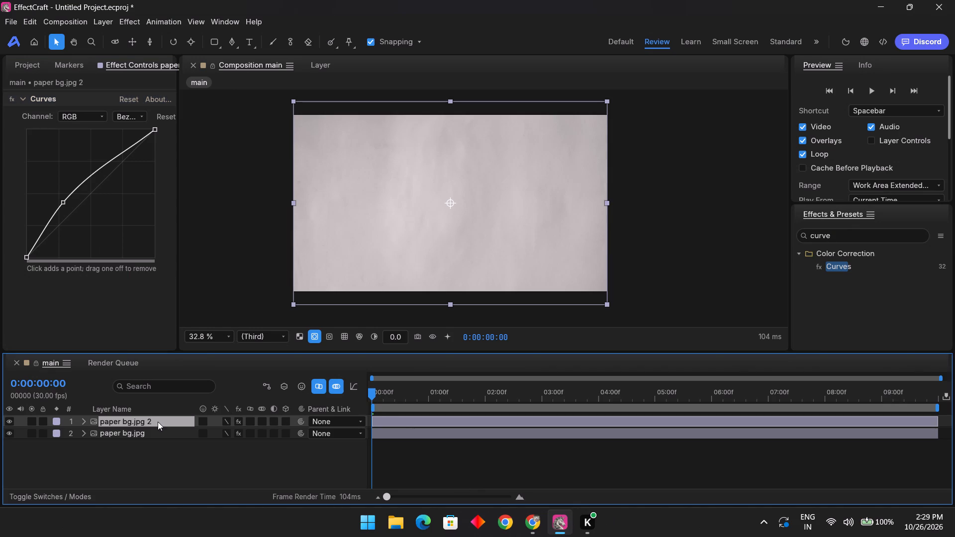
Draw a wide rectangular mask across the middle of paper bg.jpg 2, extending past both sides of the frame.
{"action": "left_click", "coordinate": [162, 420]}
{"action": "left_click", "coordinate": [215, 35]}
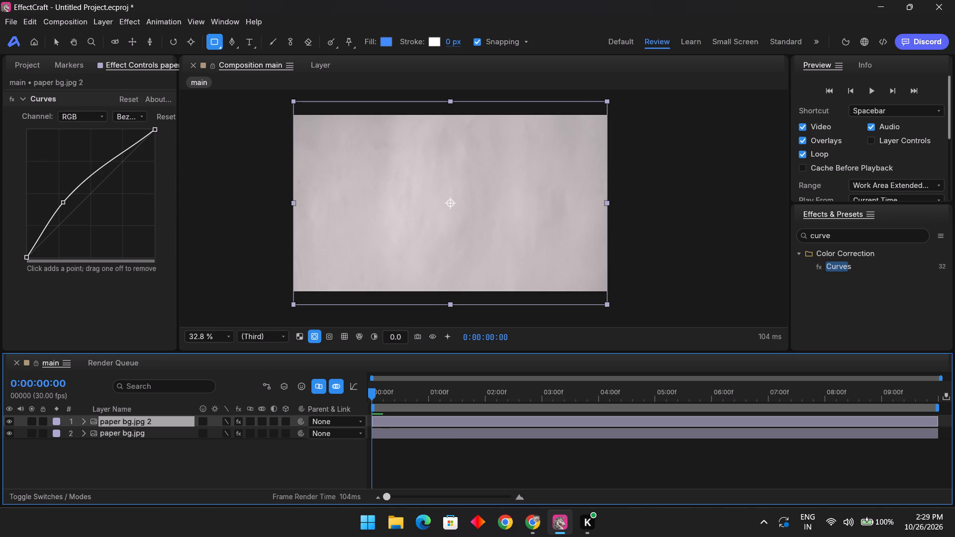
{"action": "left_click_drag", "start_coordinate": [278, 162], "coordinate": [629, 242]}
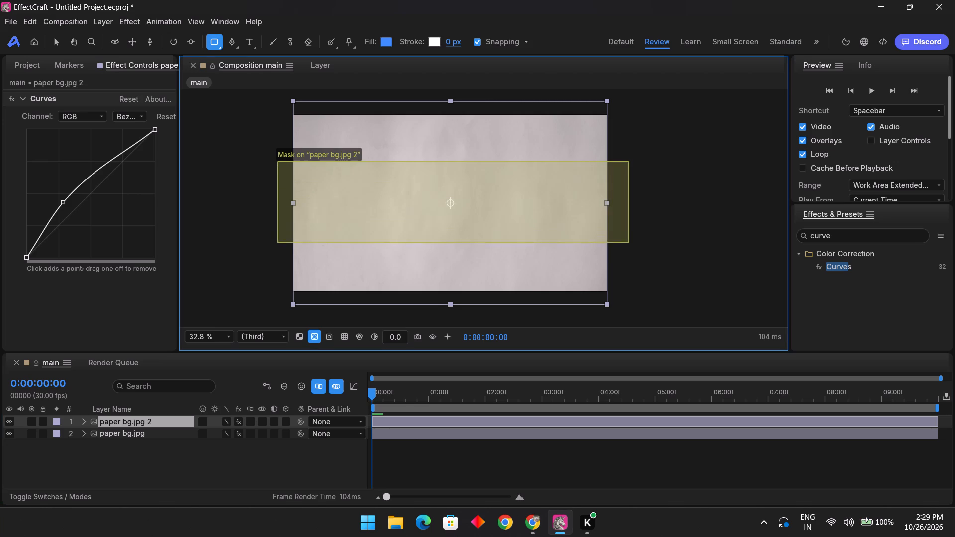
{"action": "left_click_drag", "start_coordinate": [629, 242], "coordinate": [616, 251]}
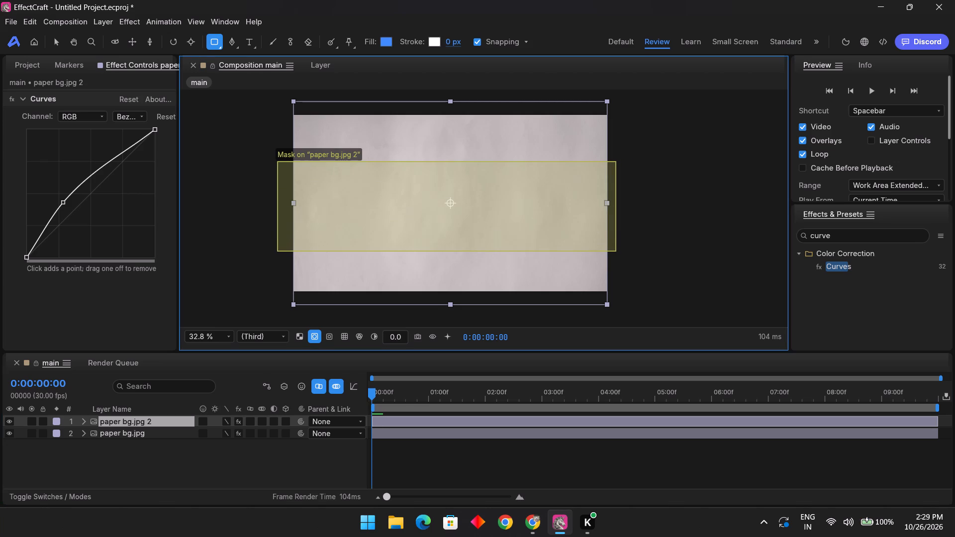
{"action": "left_click_drag", "start_coordinate": [616, 251], "coordinate": [623, 251]}
Replay the Chrome tutorial's rectangular mask part to compare the mask shape, pause it and return to EffectCraft.
{"action": "left_click", "coordinate": [532, 519]}
{"action": "left_click", "coordinate": [433, 295]}
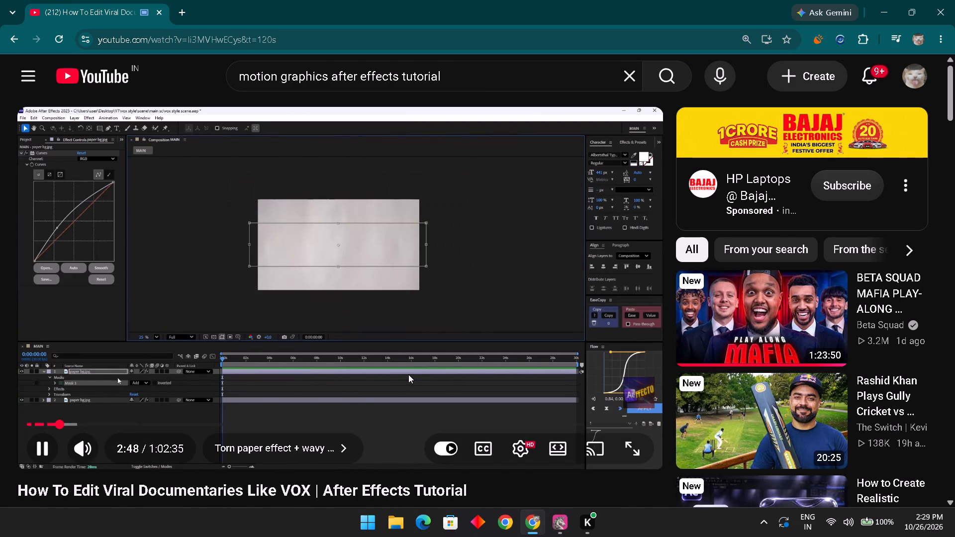
{"action": "key", "text": "Left"}
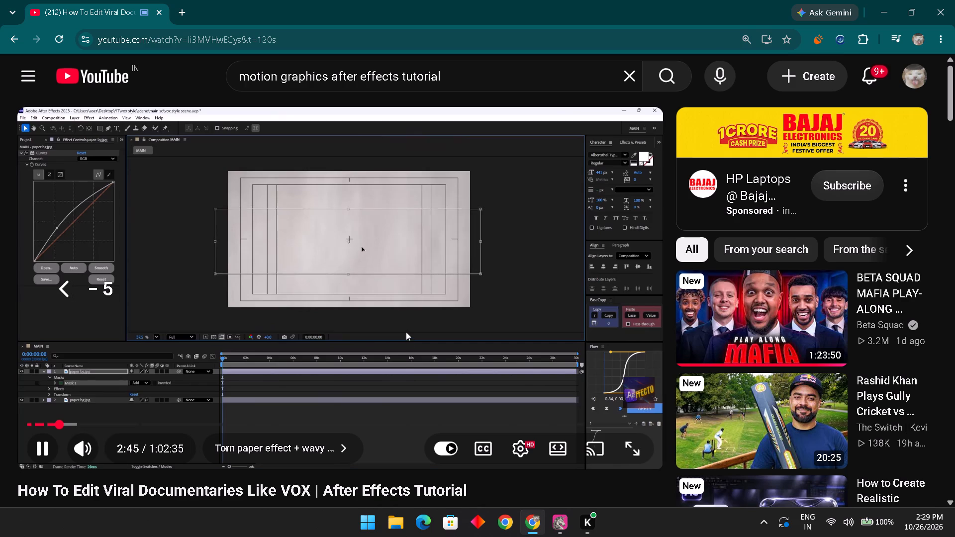
{"action": "left_click", "coordinate": [385, 317]}
{"action": "left_click", "coordinate": [555, 534]}
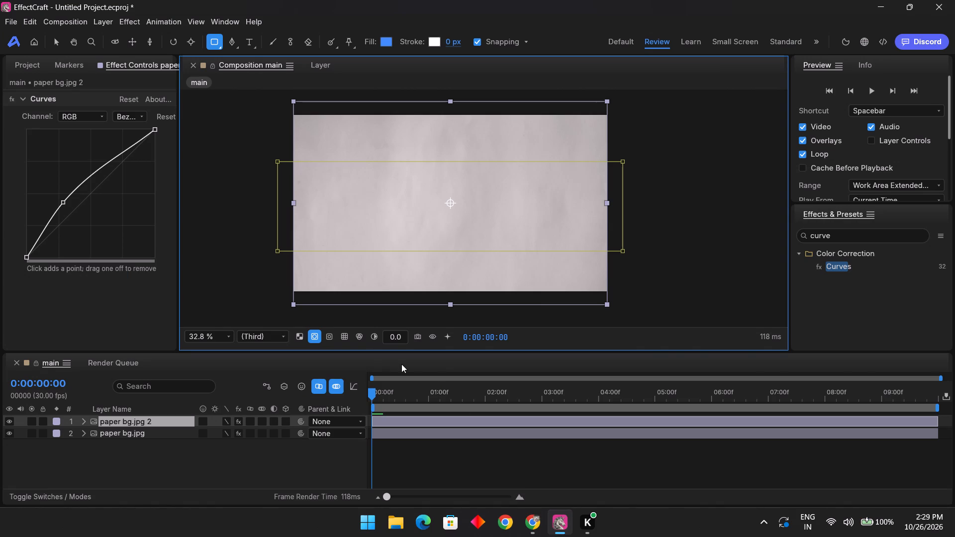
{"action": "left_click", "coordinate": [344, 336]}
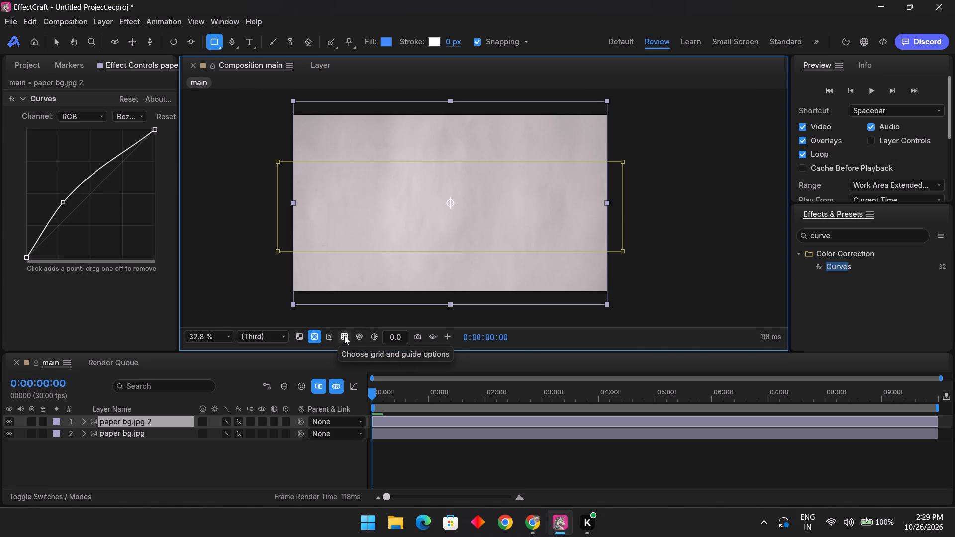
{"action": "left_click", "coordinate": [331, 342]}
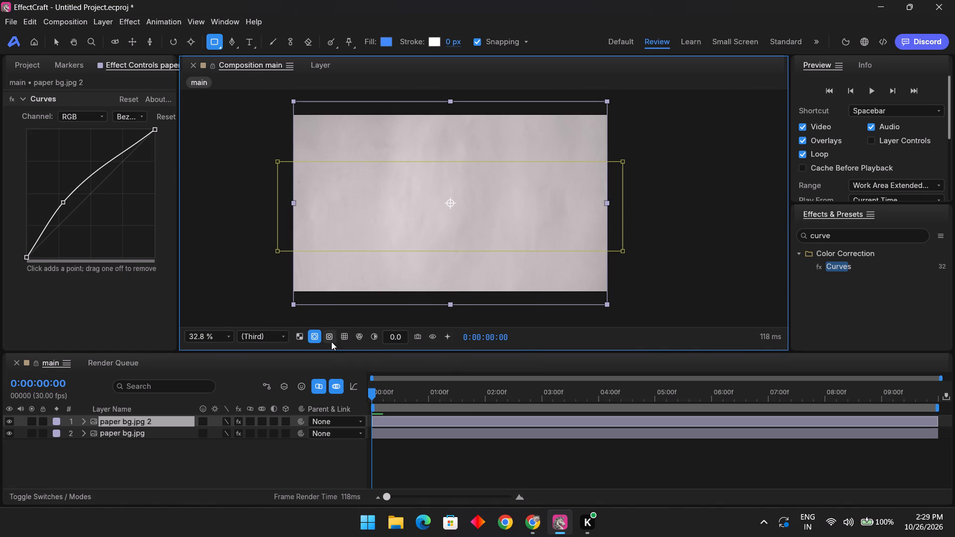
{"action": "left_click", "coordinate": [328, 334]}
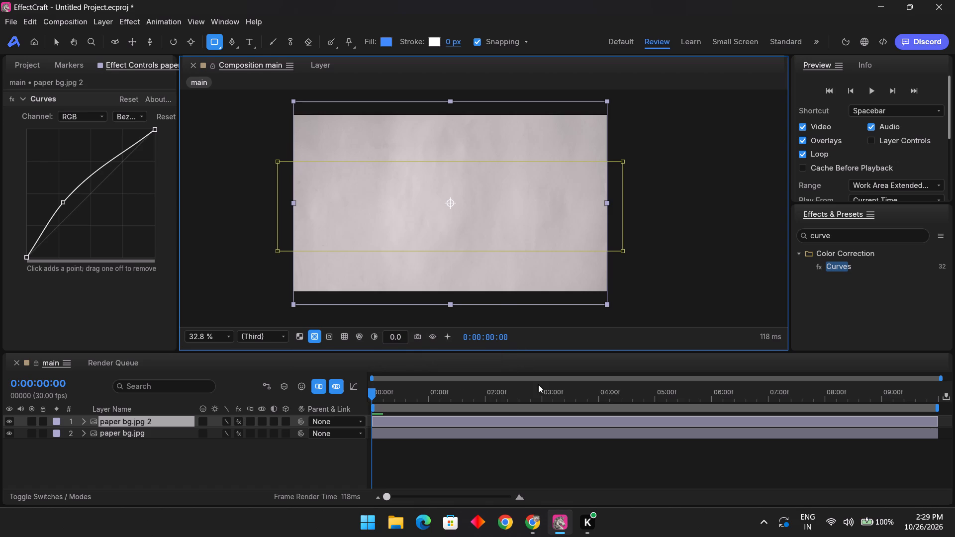
Play the Chrome tutorial a little further to see how Mask 1 is handled, pause and return to EffectCraft.
{"action": "left_click", "coordinate": [524, 516]}
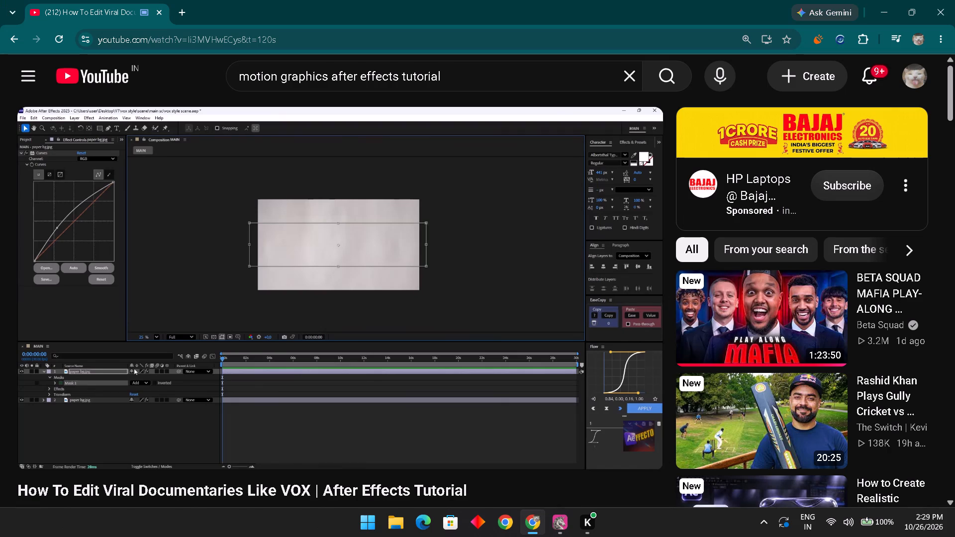
{"action": "left_click", "coordinate": [494, 331]}
{"action": "left_click", "coordinate": [441, 329]}
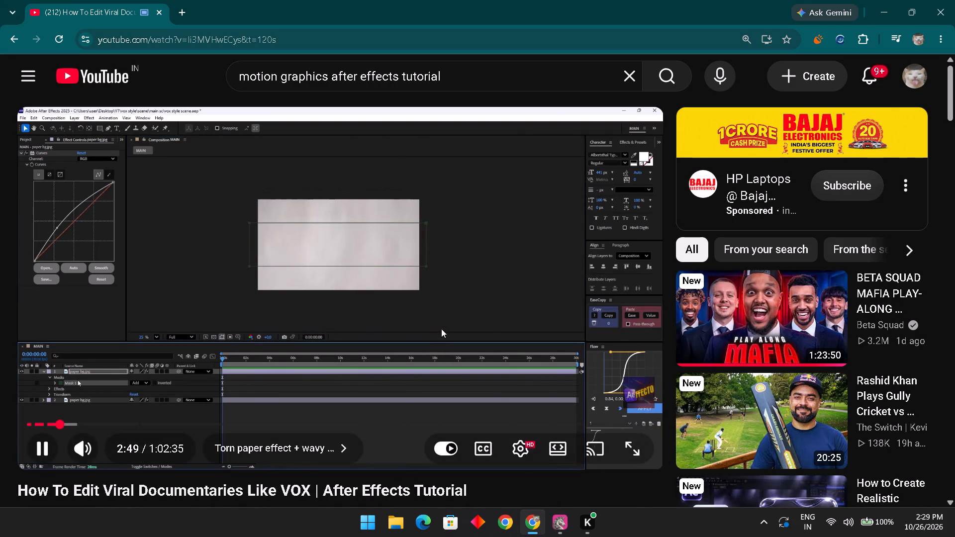
{"action": "left_click", "coordinate": [558, 535]}
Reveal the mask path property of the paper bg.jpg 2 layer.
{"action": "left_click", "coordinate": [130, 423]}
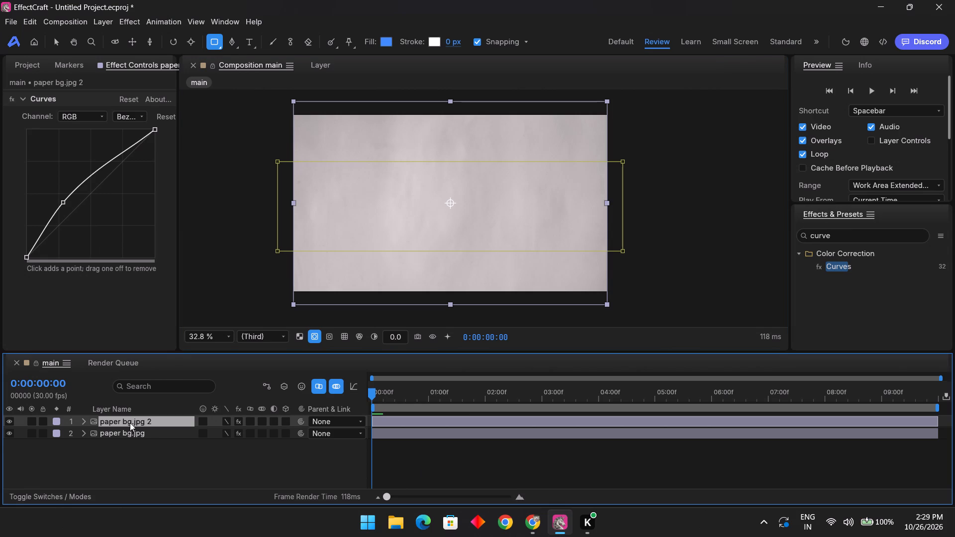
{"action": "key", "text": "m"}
Replay the tutorial's part on copying Mask 1 to the lower paper layer in Chrome, pause and return to EffectCraft.
{"action": "left_click", "coordinate": [536, 524]}
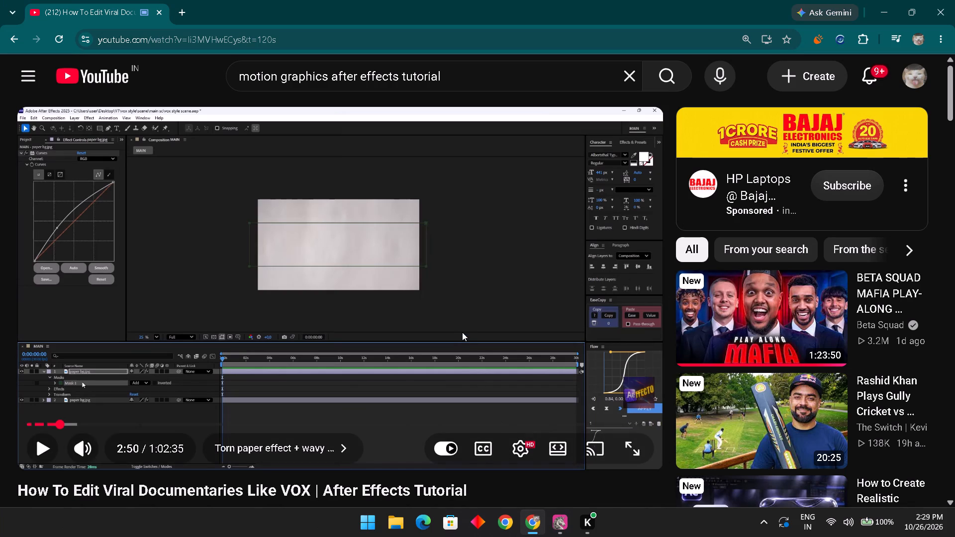
{"action": "left_click", "coordinate": [461, 329]}
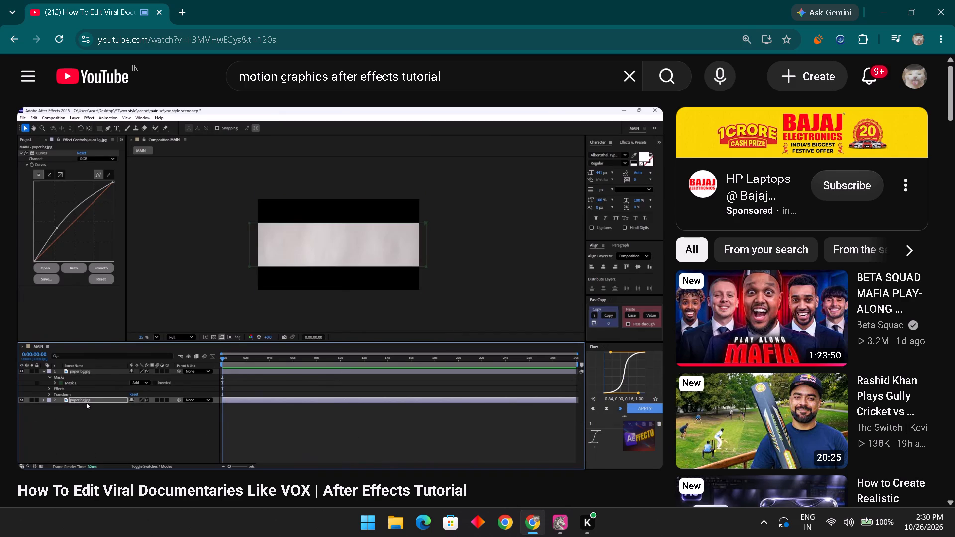
{"action": "key", "text": "Left"}
{"action": "key", "text": "Left"}
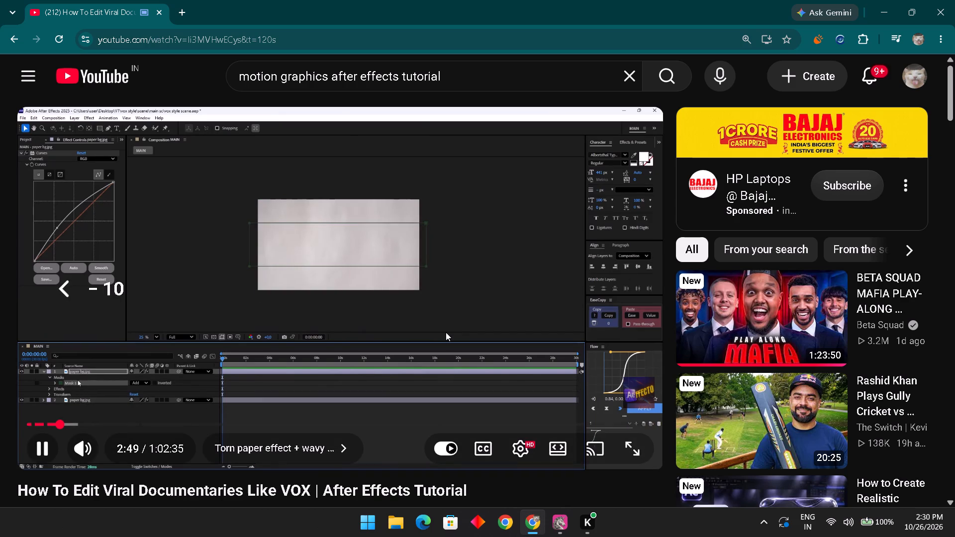
{"action": "key", "text": "Left"}
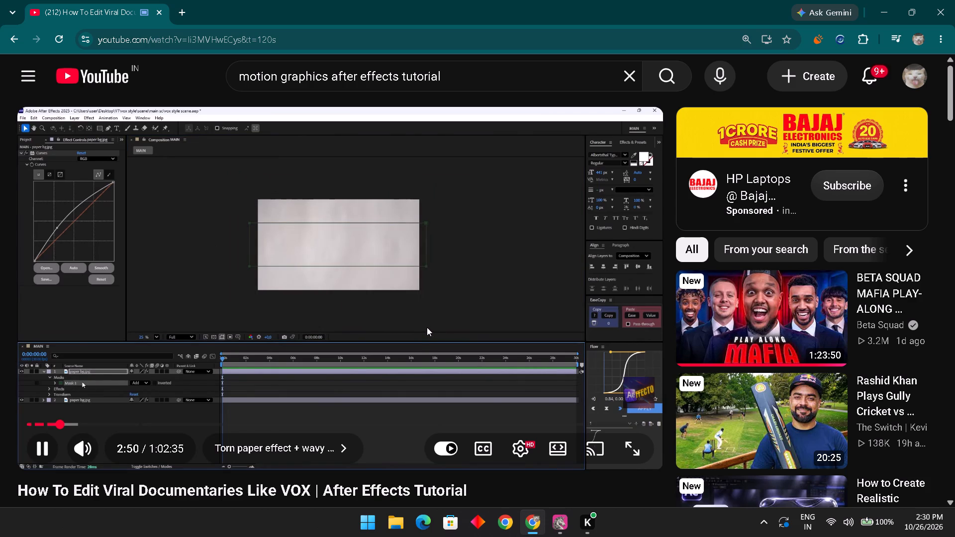
{"action": "left_click", "coordinate": [427, 327]}
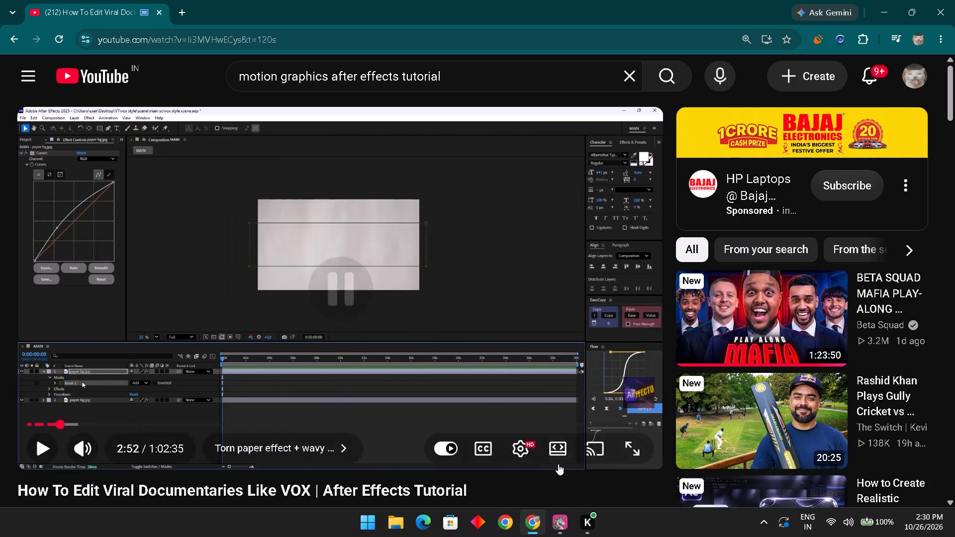
{"action": "left_click", "coordinate": [553, 523]}
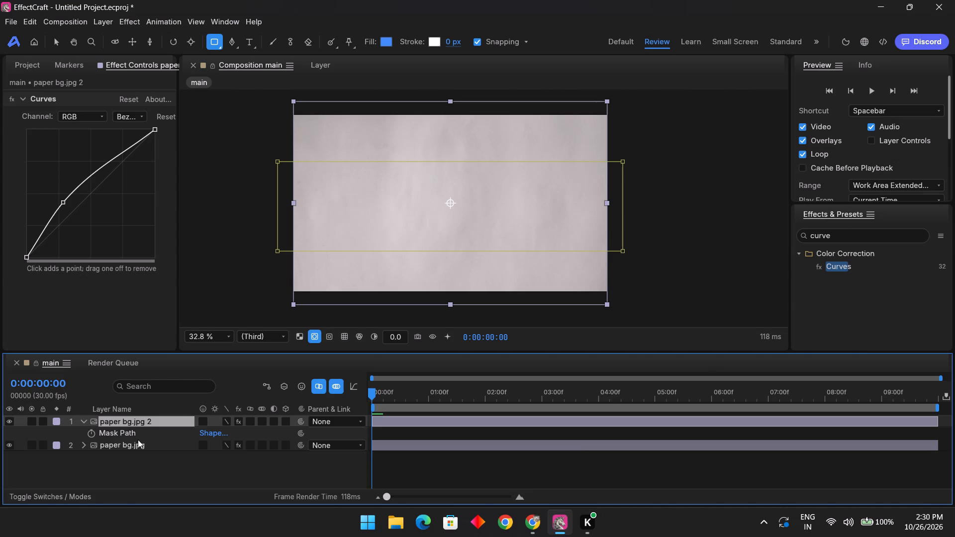
Expand the masks of the paper bg.jpg 2 layer and copy Mask 1.
{"action": "double_click", "coordinate": [86, 421]}
{"action": "left_click", "coordinate": [95, 434]}
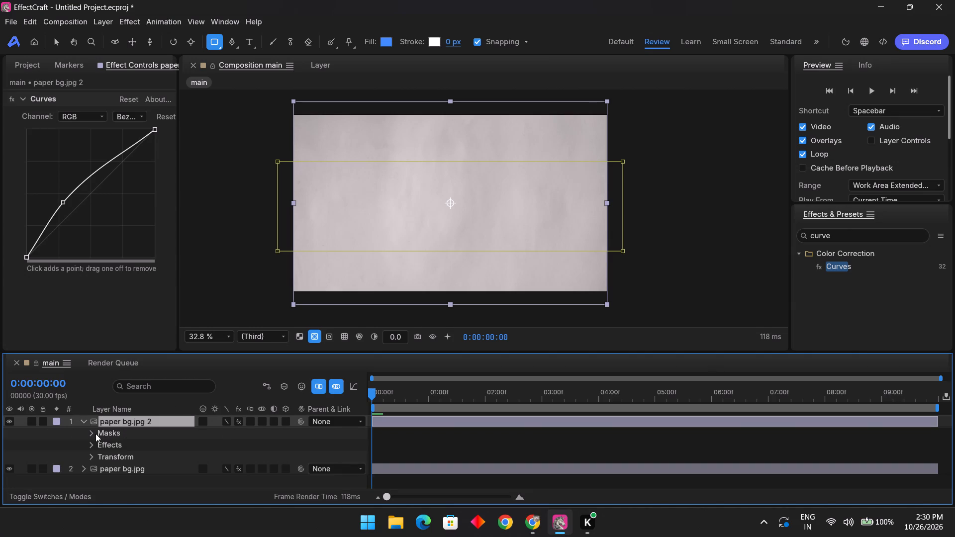
{"action": "left_click", "coordinate": [93, 432]}
{"action": "left_click", "coordinate": [114, 422]}
{"action": "left_click", "coordinate": [144, 446]}
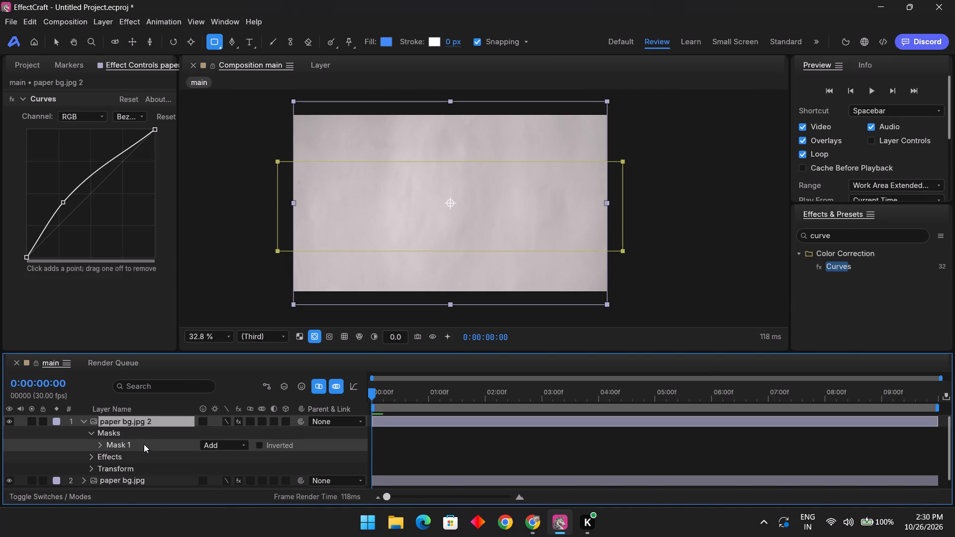
{"action": "key", "text": "ctrl+c"}
{"action": "key", "text": "ctrl+c"}
{"action": "key", "text": "ctrl+c"}
{"action": "key", "text": "ctrl+c"}
{"action": "key", "text": "ctrl+c"}
Select the lower paper bg.jpg layer, check the mask pasting step in the Chrome tutorial and return to EffectCraft.
{"action": "left_click", "coordinate": [147, 436], "text": "ctrl"}
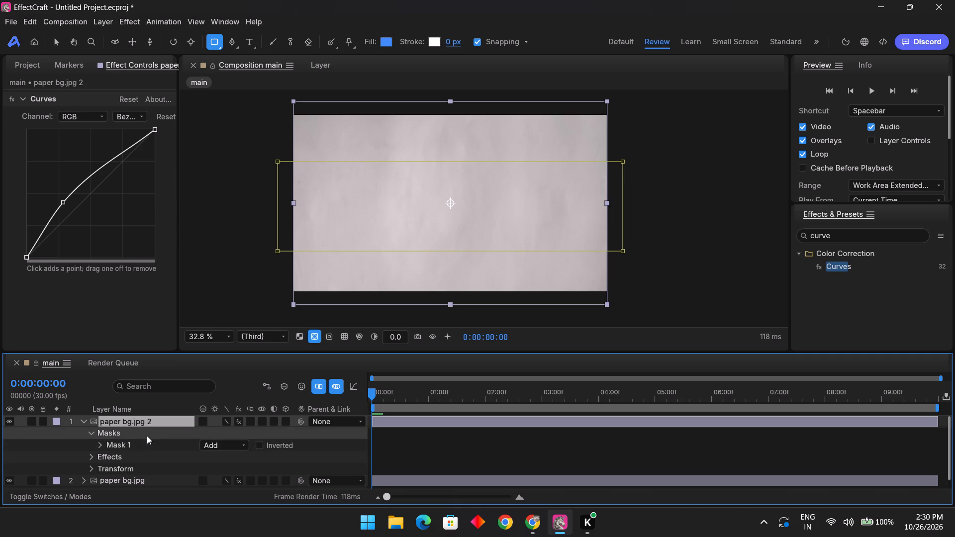
{"action": "scroll", "coordinate": [147, 436], "scroll_direction": "down", "scroll_amount": 3}
{"action": "left_click", "coordinate": [132, 473]}
{"action": "left_click", "coordinate": [540, 522]}
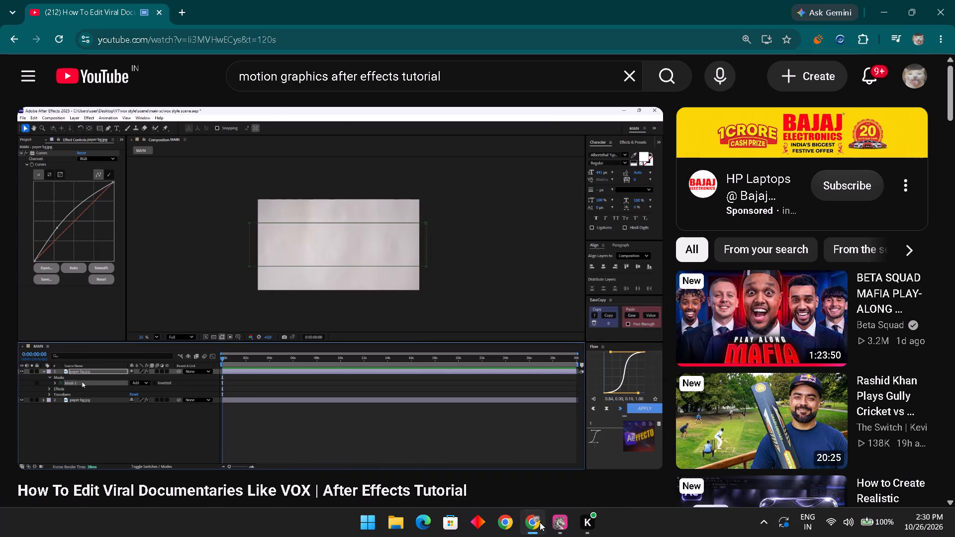
{"action": "left_click", "coordinate": [339, 245]}
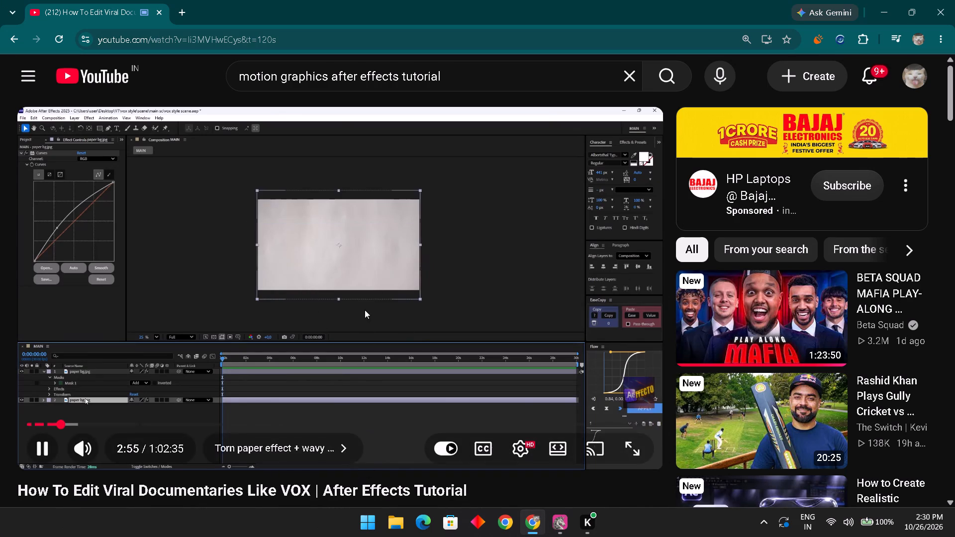
{"action": "left_click", "coordinate": [551, 528]}
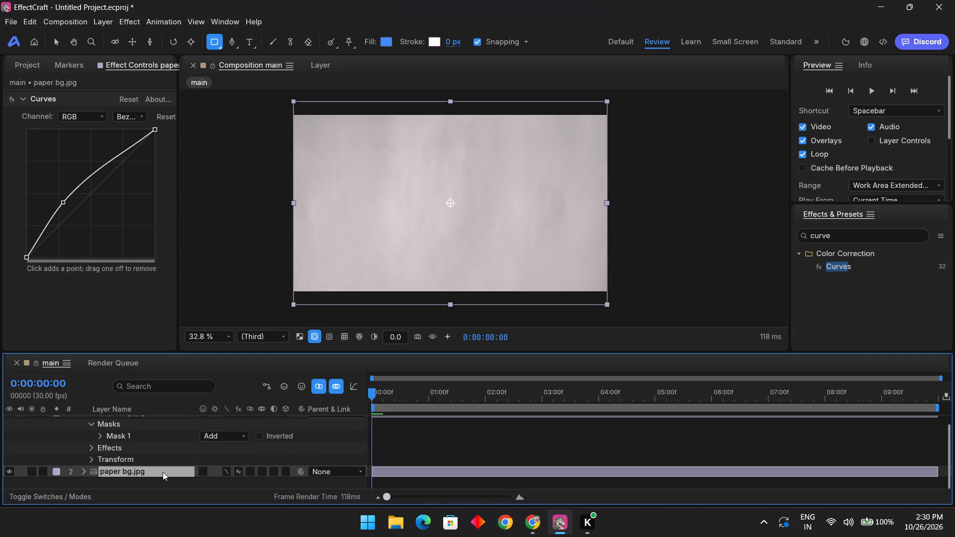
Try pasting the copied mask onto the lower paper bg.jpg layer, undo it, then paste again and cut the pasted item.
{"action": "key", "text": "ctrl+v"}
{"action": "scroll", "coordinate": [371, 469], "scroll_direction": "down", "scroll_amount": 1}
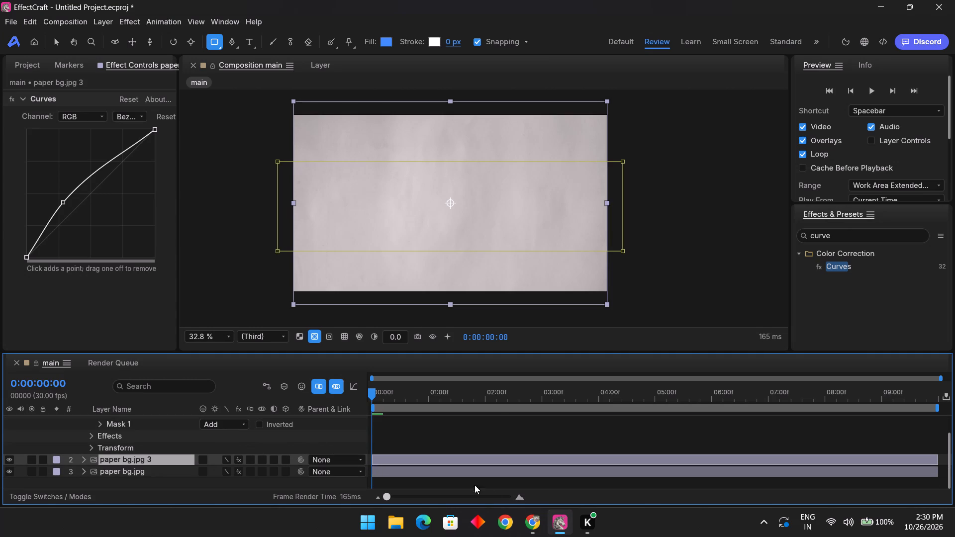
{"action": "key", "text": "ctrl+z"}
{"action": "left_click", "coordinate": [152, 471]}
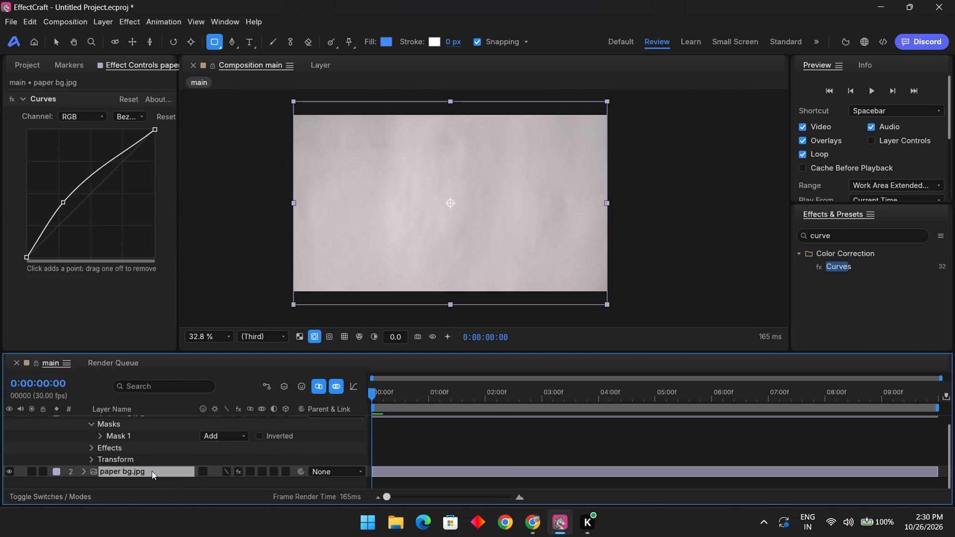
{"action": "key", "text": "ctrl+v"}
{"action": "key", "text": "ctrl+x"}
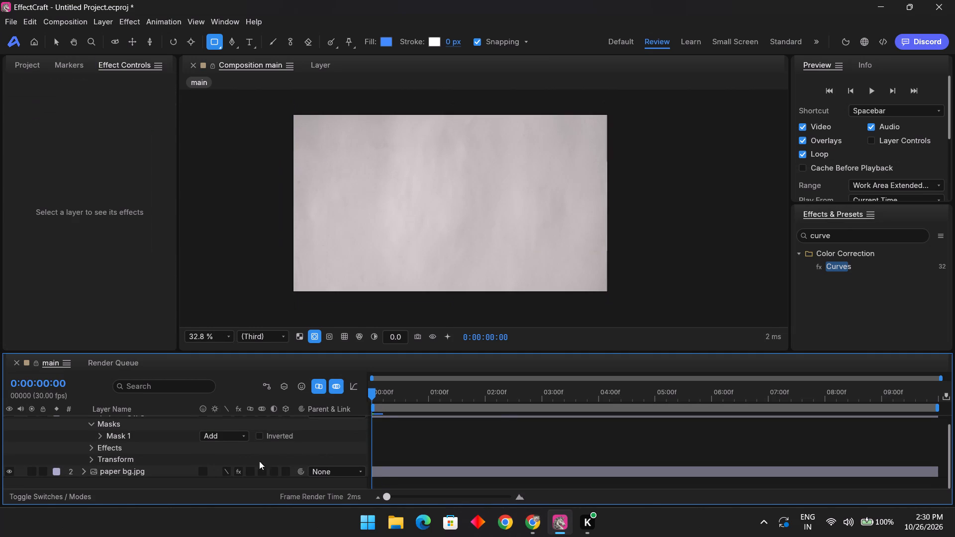
Copy Mask 1 from paper bg.jpg 2 again and paste it onto the lower paper bg.jpg layer.
{"action": "scroll", "coordinate": [159, 446], "scroll_direction": "down", "scroll_amount": 3}
{"action": "scroll", "coordinate": [159, 446], "scroll_direction": "up", "scroll_amount": 4}
{"action": "left_click", "coordinate": [135, 441]}
{"action": "left_click", "coordinate": [129, 443]}
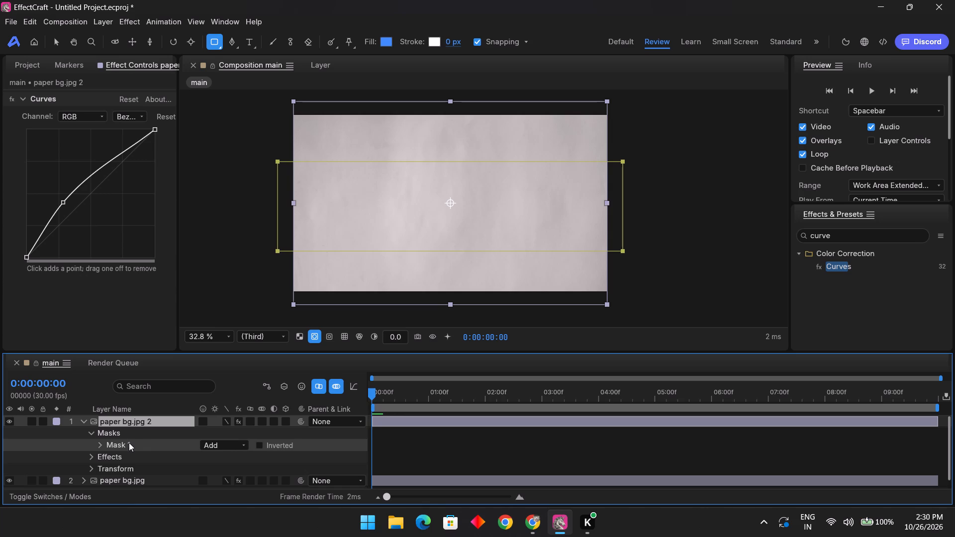
{"action": "double_click", "coordinate": [129, 443]}
{"action": "left_click", "coordinate": [129, 443]}
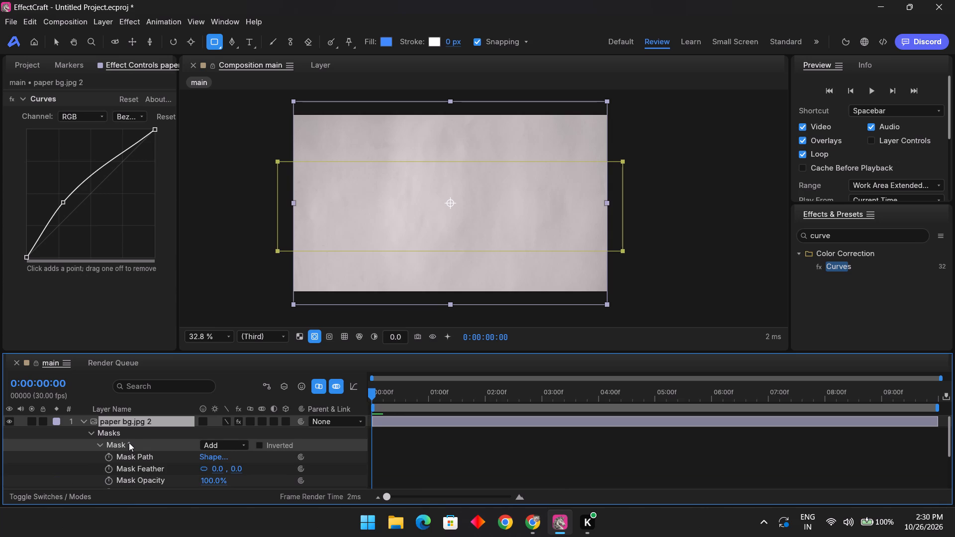
{"action": "key", "text": "ctrl+c"}
{"action": "key", "text": "ctrl+c"}
{"action": "scroll", "coordinate": [129, 443], "scroll_direction": "down", "scroll_amount": 4}
{"action": "left_click", "coordinate": [129, 474]}
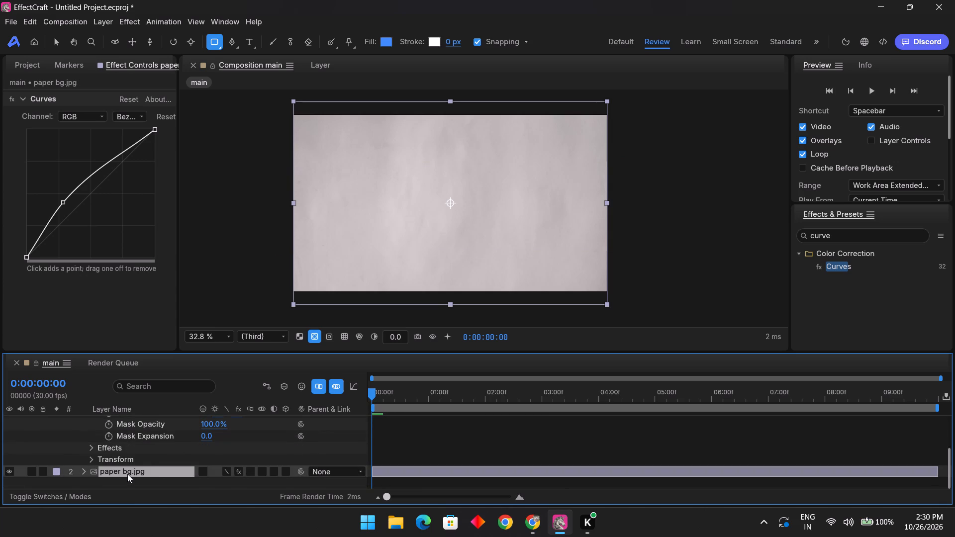
{"action": "key", "text": "ctrl+v"}
Rewind the Chrome tutorial to about 2:38, where the rectangular mask on the upper paper layer begins, and pause it.
{"action": "left_click", "coordinate": [537, 526]}
{"action": "left_click", "coordinate": [431, 295]}
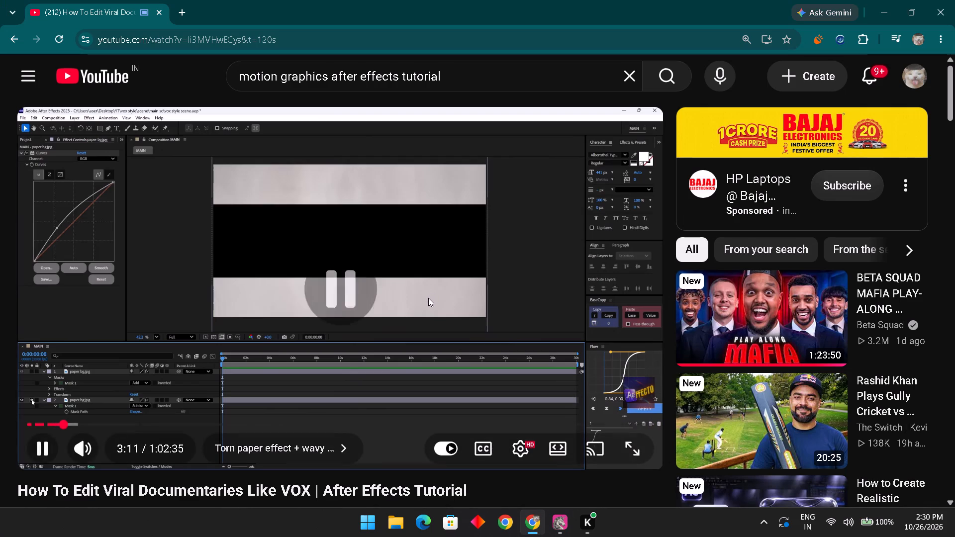
{"action": "key", "text": "Left"}
{"action": "key", "text": "Left"}
{"action": "key", "text": "Left"}
{"action": "left_click_drag", "start_coordinate": [310, 300], "coordinate": [306, 295]}
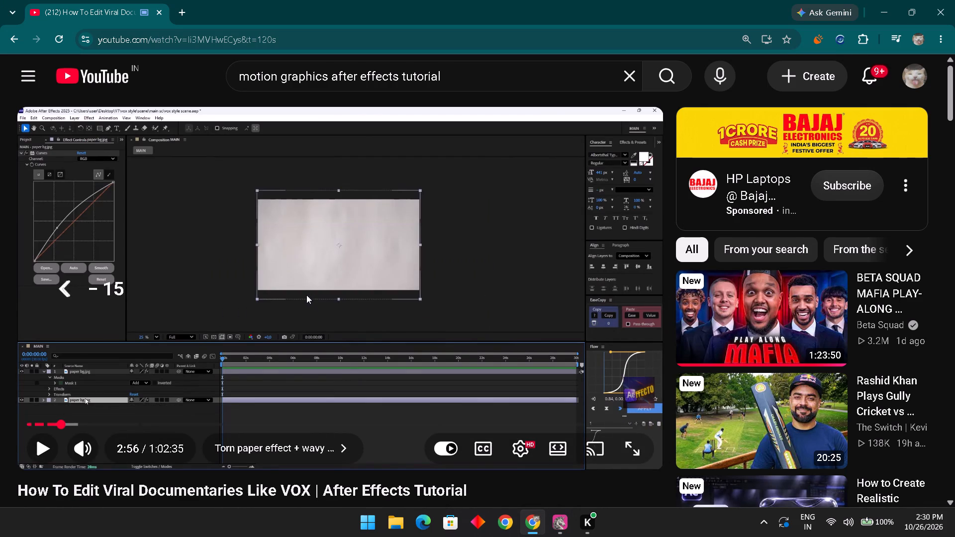
{"action": "left_click_drag", "start_coordinate": [306, 295], "coordinate": [306, 294]}
{"action": "key", "text": "Left"}
{"action": "left_click", "coordinate": [306, 294]}
{"action": "left_click", "coordinate": [317, 285]}
{"action": "key", "text": "Left"}
{"action": "key", "text": "Left"}
{"action": "left_click", "coordinate": [317, 285]}
{"action": "key", "text": "Left"}
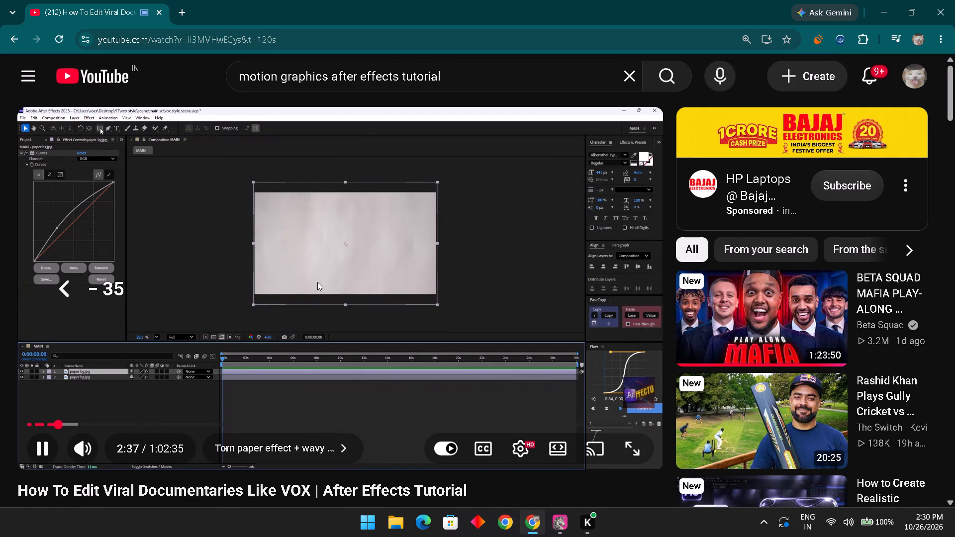
{"action": "left_click", "coordinate": [319, 277]}
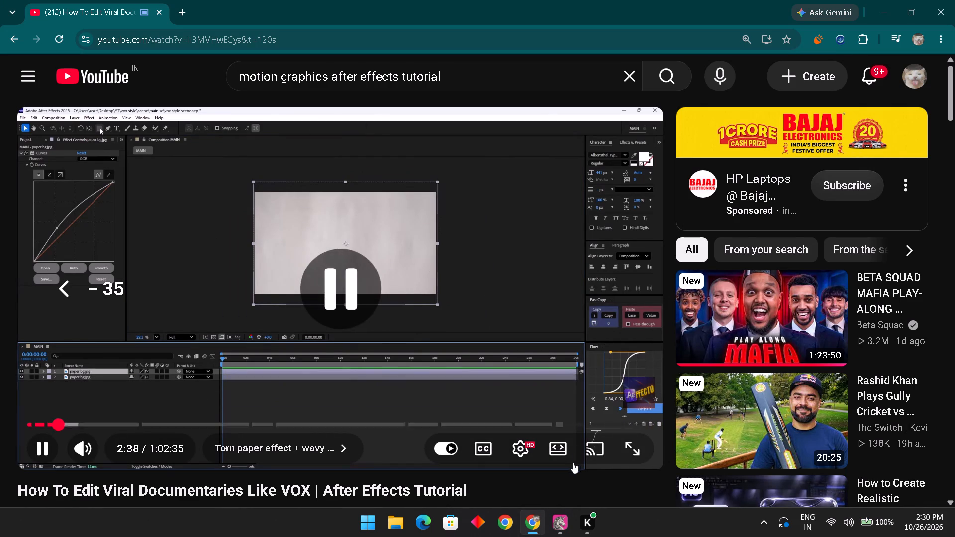
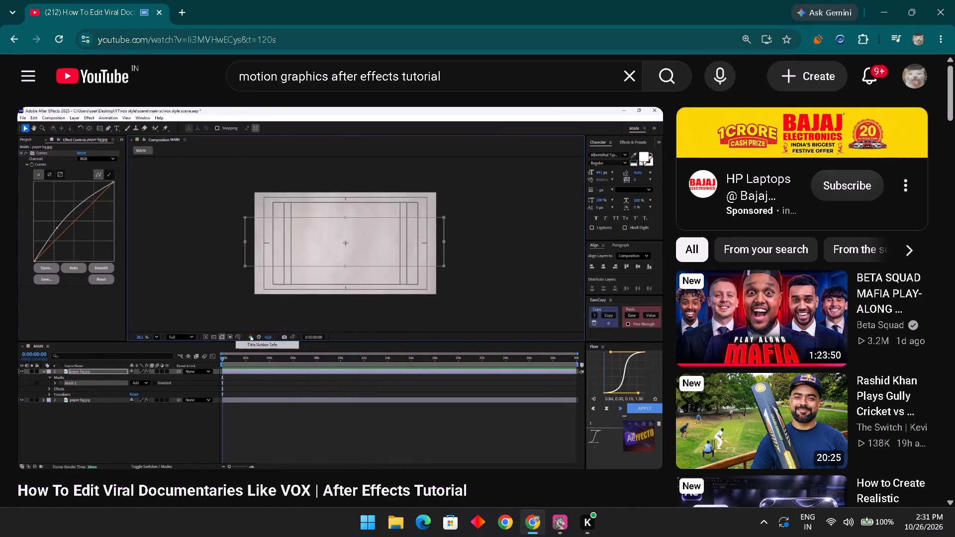
Replay the mask copying part of the tutorial video and pause it at about 2:55.
{"action": "key", "text": "Left"}
{"action": "key", "text": "Left"}
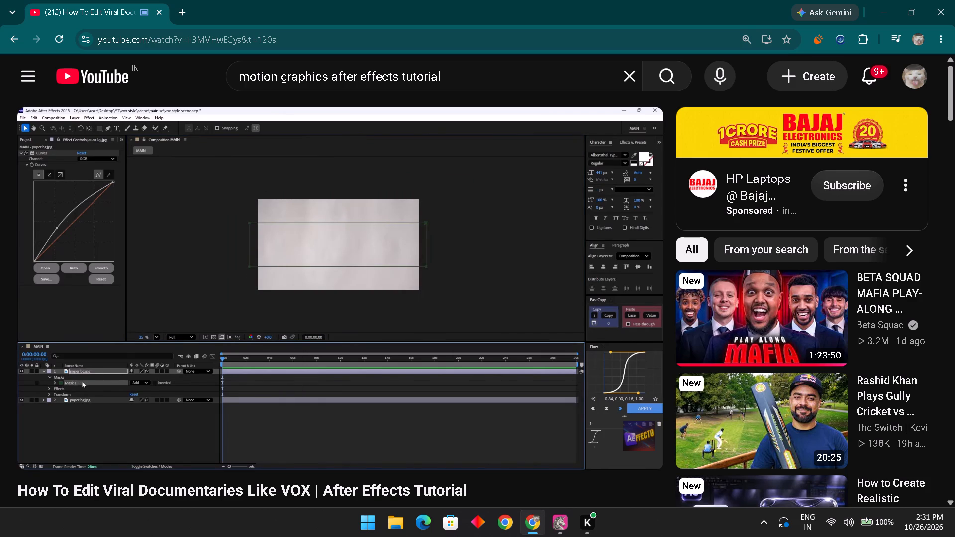
{"action": "left_click", "coordinate": [493, 151]}
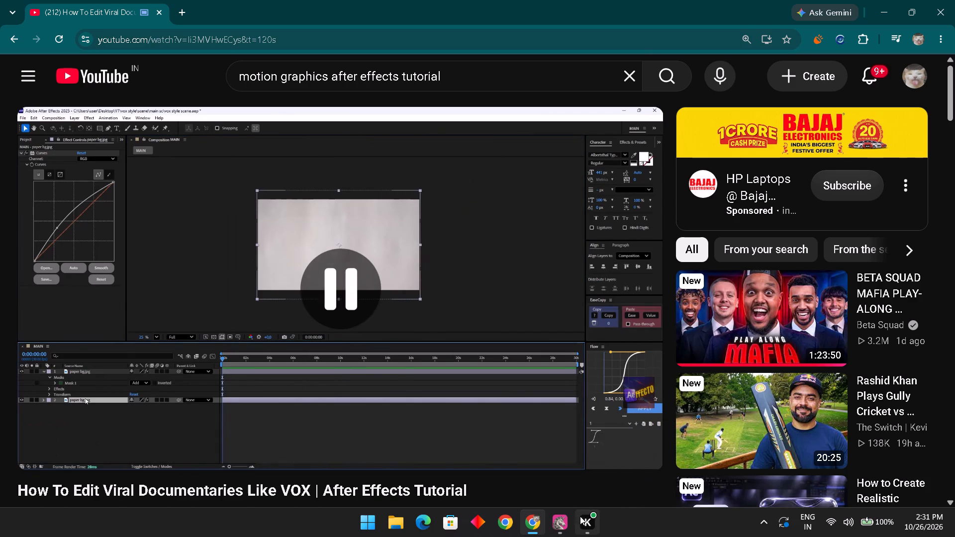
Switch to EffectCraft and undo the pasted layer, the mask, the layer duplication and the curve adjustment.
{"action": "left_click", "coordinate": [568, 520]}
{"action": "scroll", "coordinate": [196, 449], "scroll_direction": "up", "scroll_amount": 7}
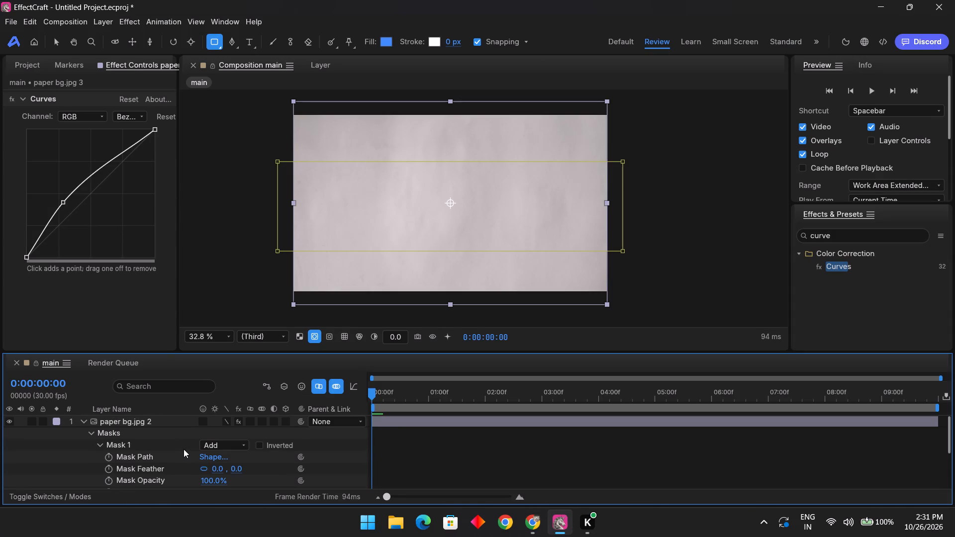
{"action": "key", "text": "ctrl+z"}
{"action": "key", "text": "ctrl+z"}
{"action": "key", "text": "ctrl+z"}
{"action": "key", "text": "ctrl+z"}
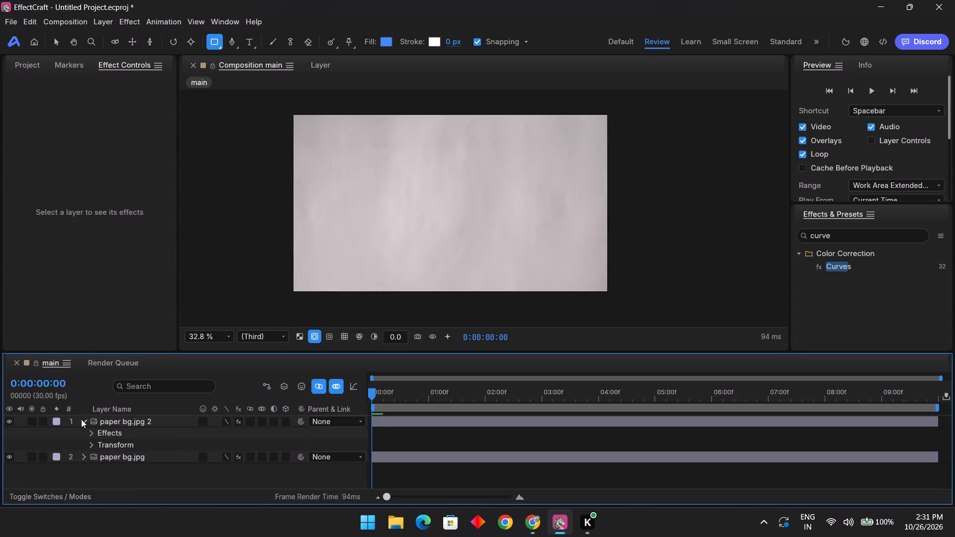
{"action": "left_click", "coordinate": [81, 419]}
{"action": "key", "text": "ctrl+z"}
{"action": "key", "text": "ctrl+z"}
Brighten the paper bg.jpg layer by bending its RGB curve upward with one point in the lower midtones.
{"action": "left_click", "coordinate": [123, 423]}
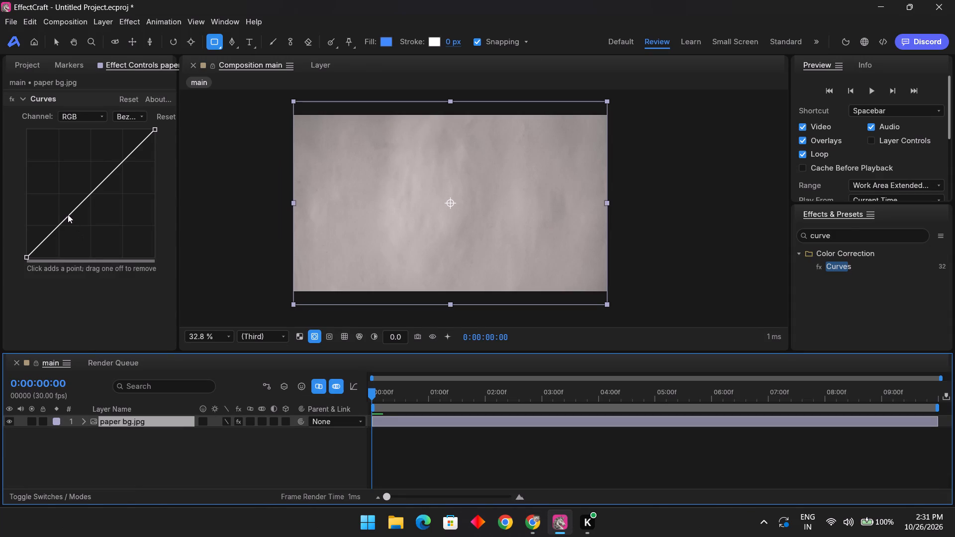
{"action": "left_click_drag", "start_coordinate": [69, 215], "coordinate": [64, 206]}
{"action": "left_click", "coordinate": [138, 423]}
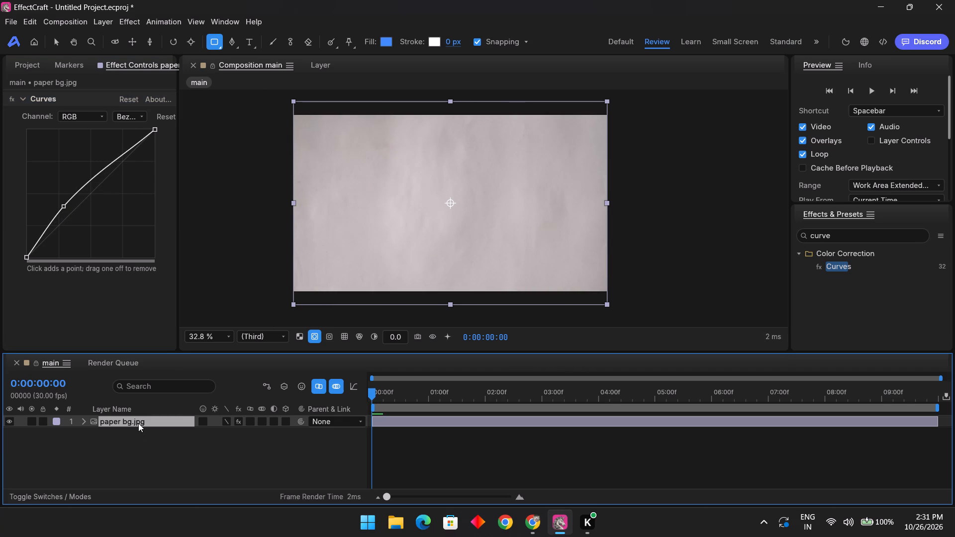
{"action": "left_click", "coordinate": [157, 441], "text": "ctrl"}
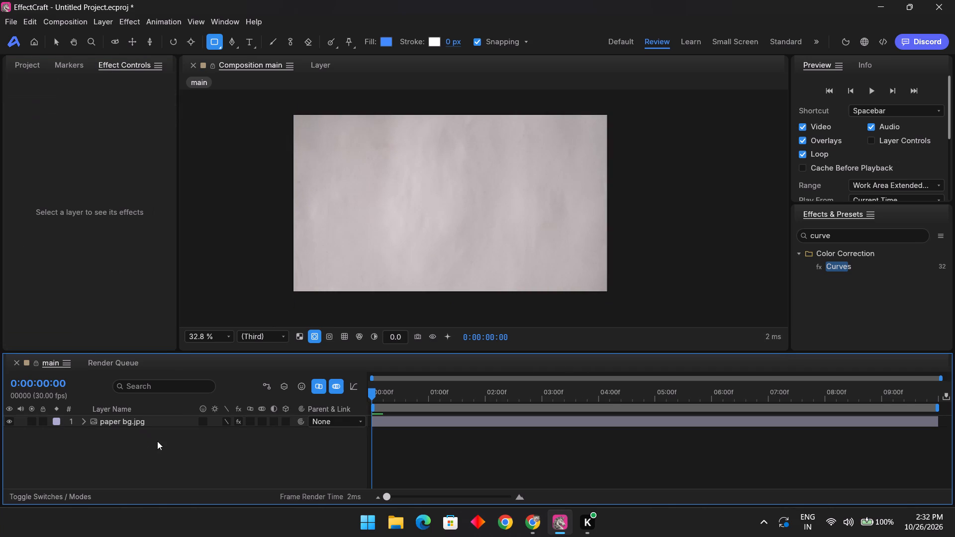
Duplicate the paper bg.jpg layer and select the upper copy.
{"action": "left_click", "coordinate": [158, 415]}
{"action": "left_click", "coordinate": [166, 426]}
{"action": "key", "text": "ctrl+d"}
{"action": "left_click", "coordinate": [160, 422]}
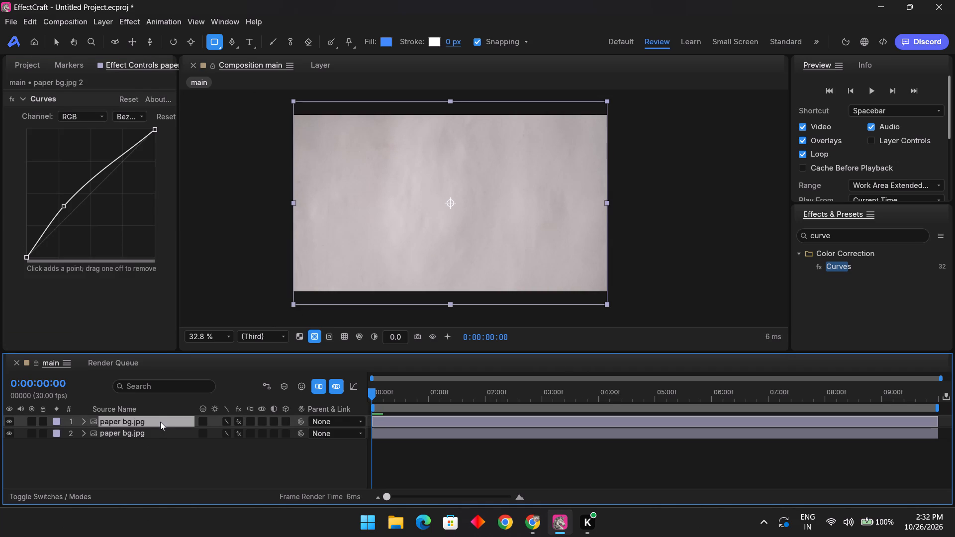
Draw a wide rectangular mask across the middle of the upper paper bg.jpg layer, extending slightly past both sides of the frame.
{"action": "left_click", "coordinate": [211, 39]}
{"action": "left_click_drag", "start_coordinate": [279, 162], "coordinate": [559, 218]}
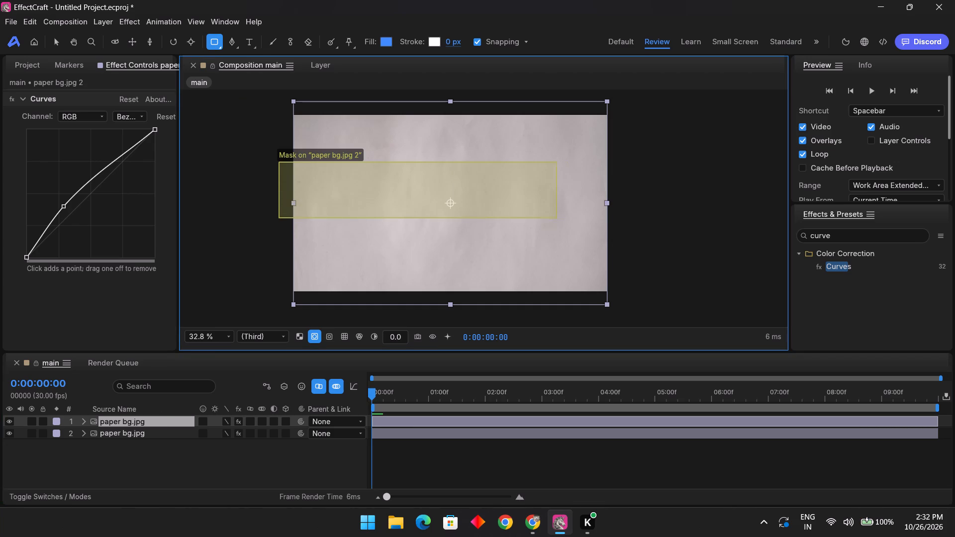
{"action": "left_click_drag", "start_coordinate": [559, 218], "coordinate": [620, 240]}
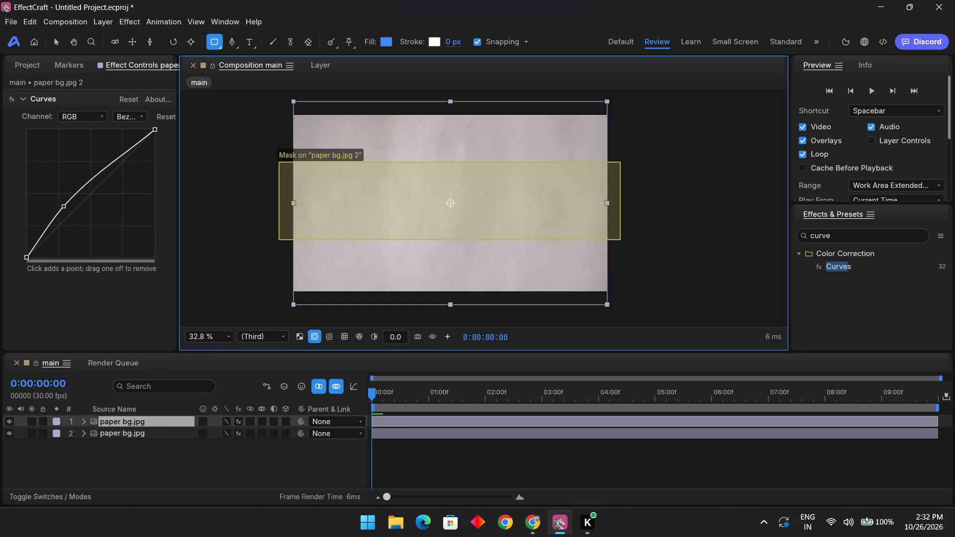
{"action": "left_click_drag", "start_coordinate": [620, 240], "coordinate": [615, 251]}
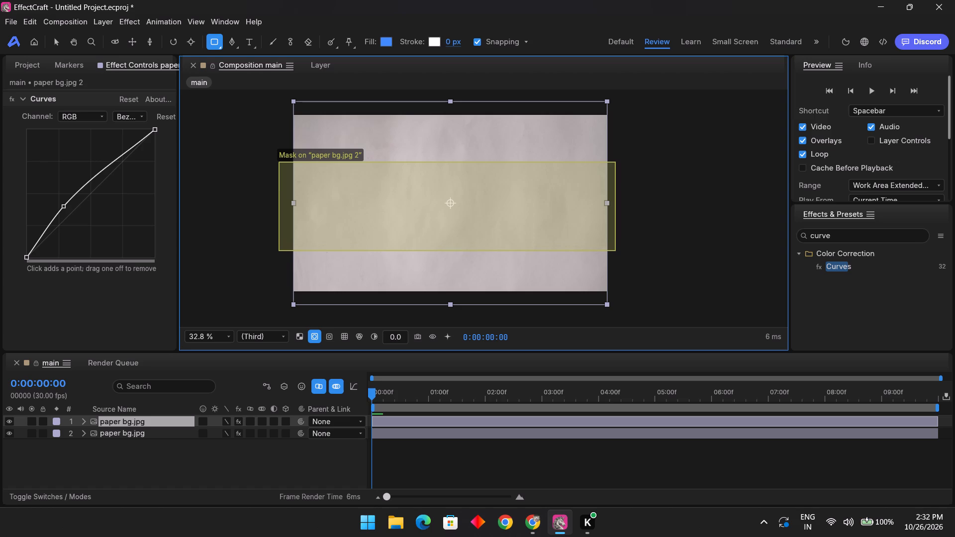
{"action": "left_click_drag", "start_coordinate": [615, 251], "coordinate": [612, 252]}
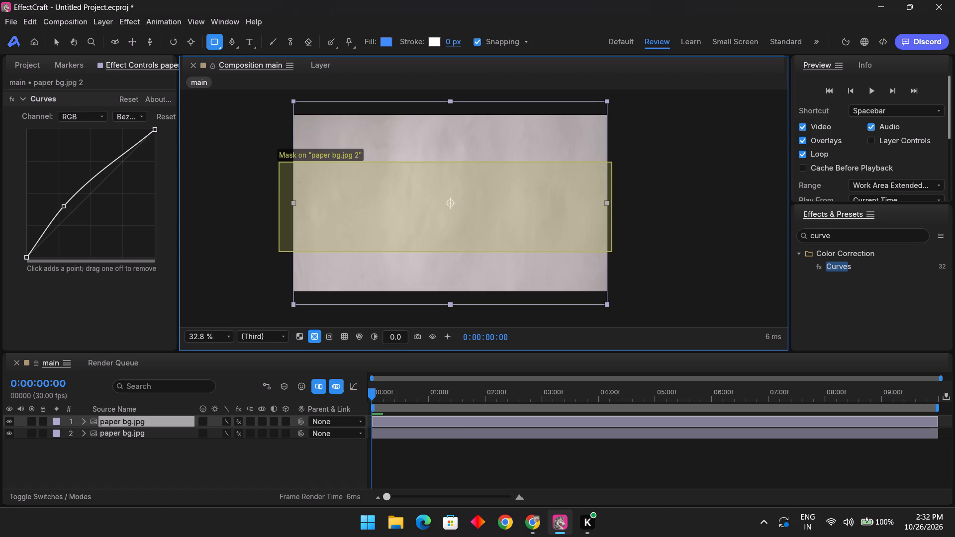
{"action": "left_click_drag", "start_coordinate": [612, 252], "coordinate": [619, 250]}
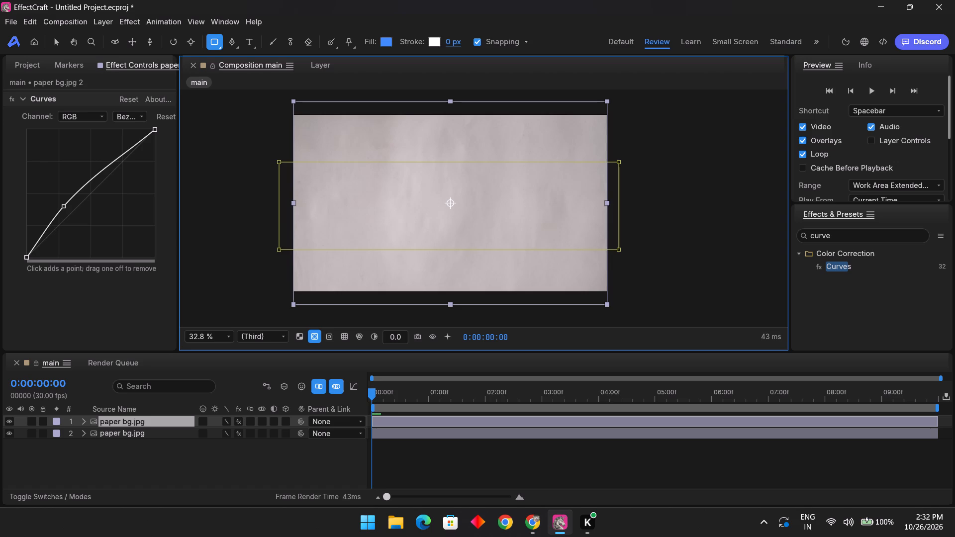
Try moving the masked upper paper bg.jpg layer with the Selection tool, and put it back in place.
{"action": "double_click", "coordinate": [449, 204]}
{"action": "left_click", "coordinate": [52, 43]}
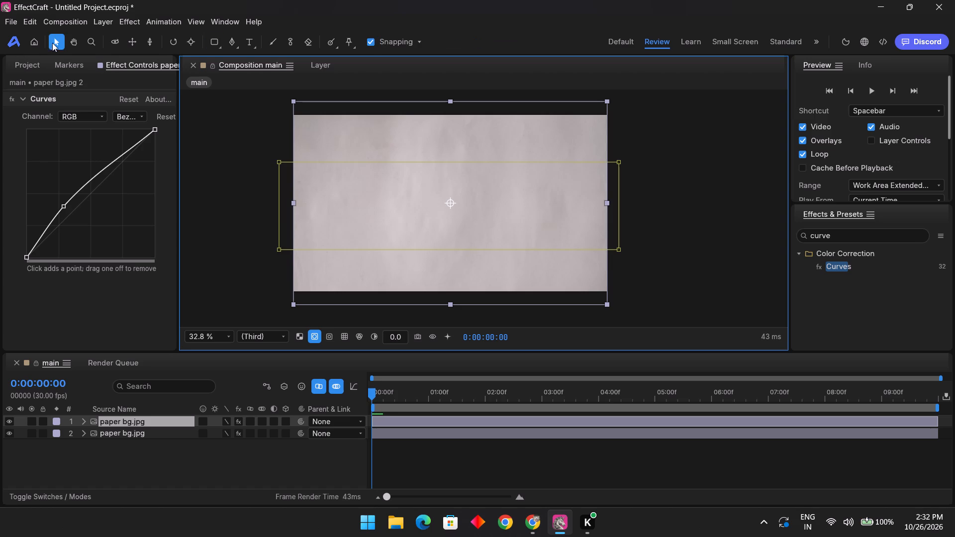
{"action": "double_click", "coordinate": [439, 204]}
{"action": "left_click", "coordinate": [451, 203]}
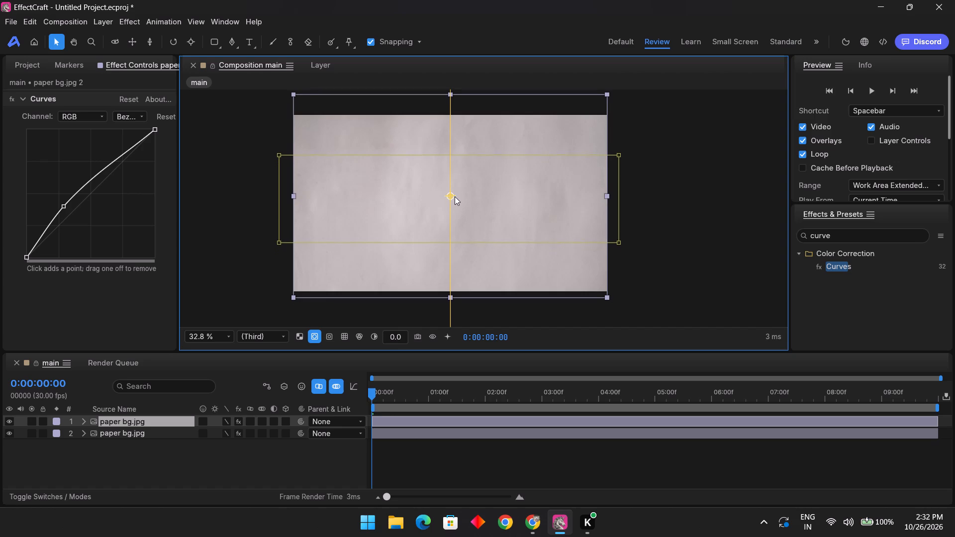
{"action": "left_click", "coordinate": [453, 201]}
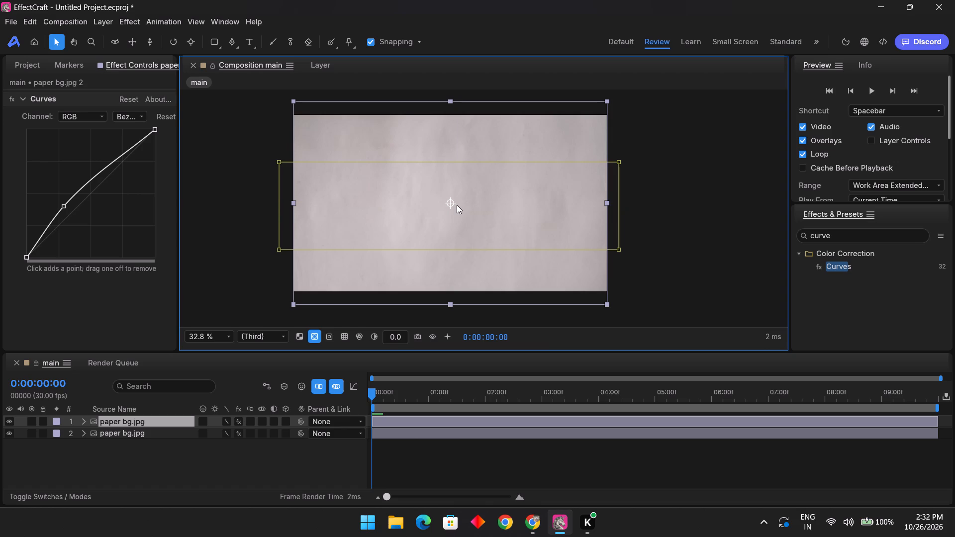
Reveal the mask on the upper paper bg.jpg layer and expand its Masks group in the timeline.
{"action": "left_click", "coordinate": [150, 423]}
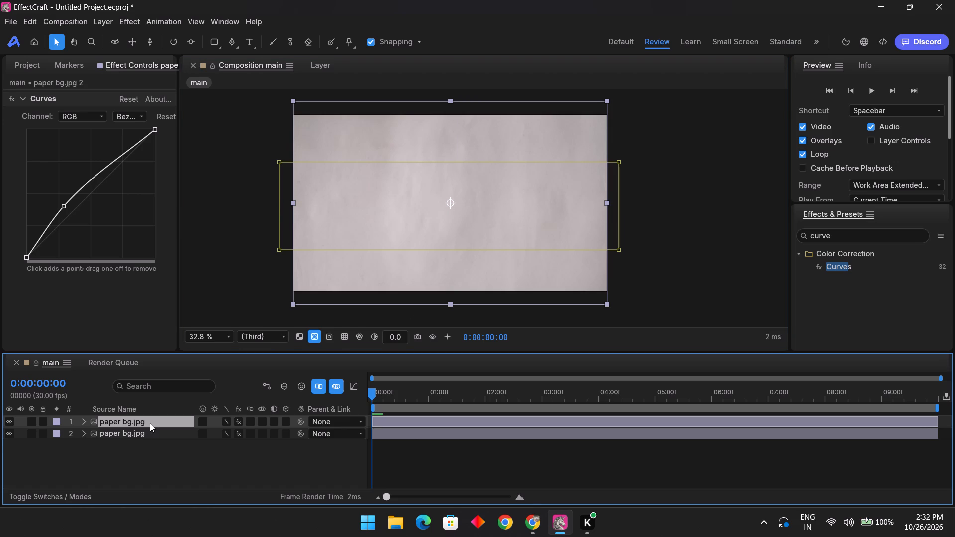
{"action": "key", "text": "m"}
{"action": "left_click", "coordinate": [114, 432]}
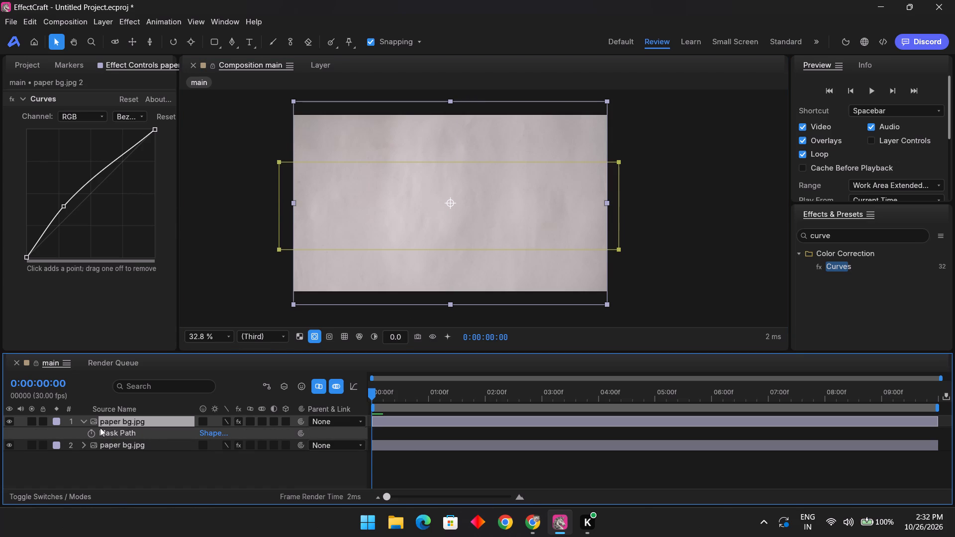
{"action": "left_click", "coordinate": [101, 420]}
{"action": "left_click", "coordinate": [75, 419]}
{"action": "double_click", "coordinate": [84, 421]}
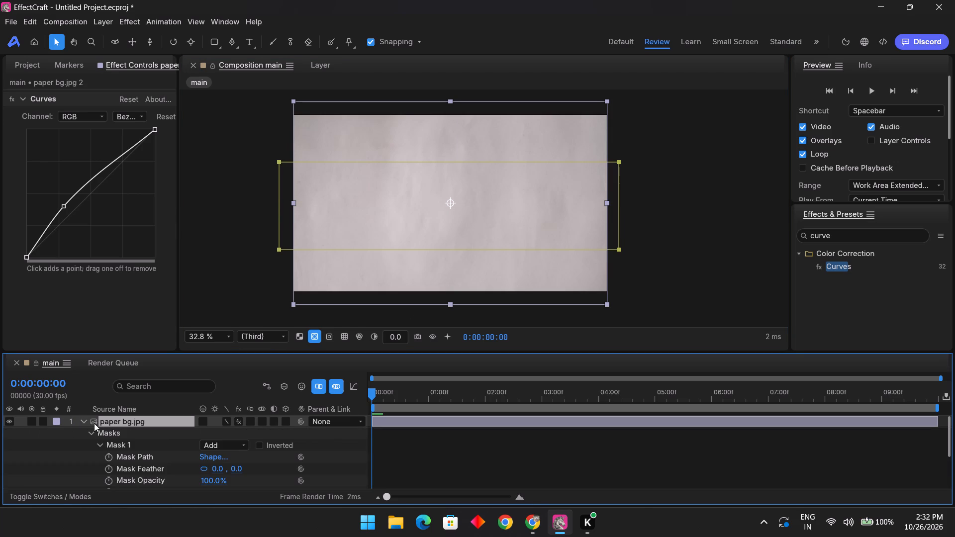
{"action": "scroll", "coordinate": [171, 443], "scroll_direction": "down", "scroll_amount": 1}
{"action": "scroll", "coordinate": [157, 452], "scroll_direction": "up", "scroll_amount": 2}
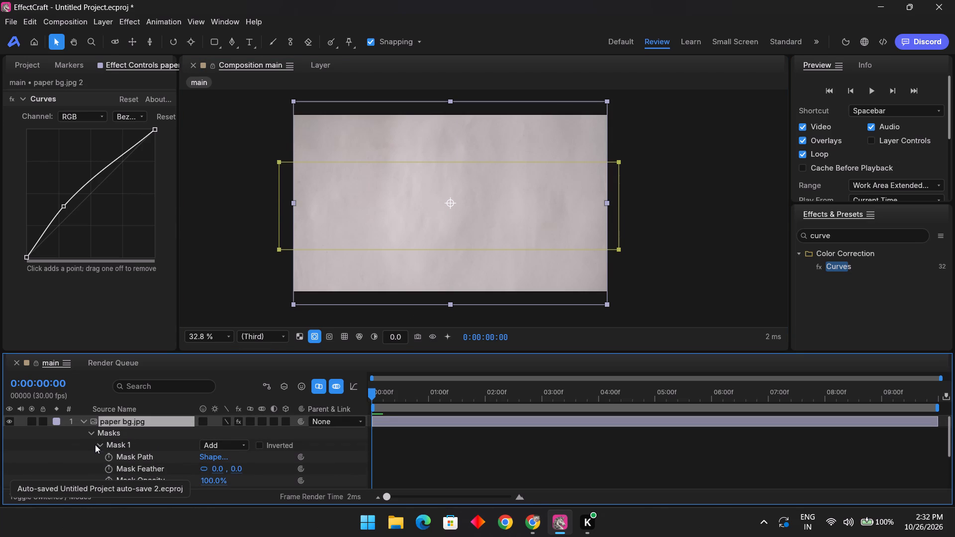
Select Mask 1 on the upper paper bg.jpg layer, collapse its properties and copy it.
{"action": "left_click", "coordinate": [95, 445]}
{"action": "left_click", "coordinate": [100, 440]}
{"action": "double_click", "coordinate": [99, 444]}
{"action": "left_click", "coordinate": [112, 442]}
{"action": "left_click", "coordinate": [112, 442]}
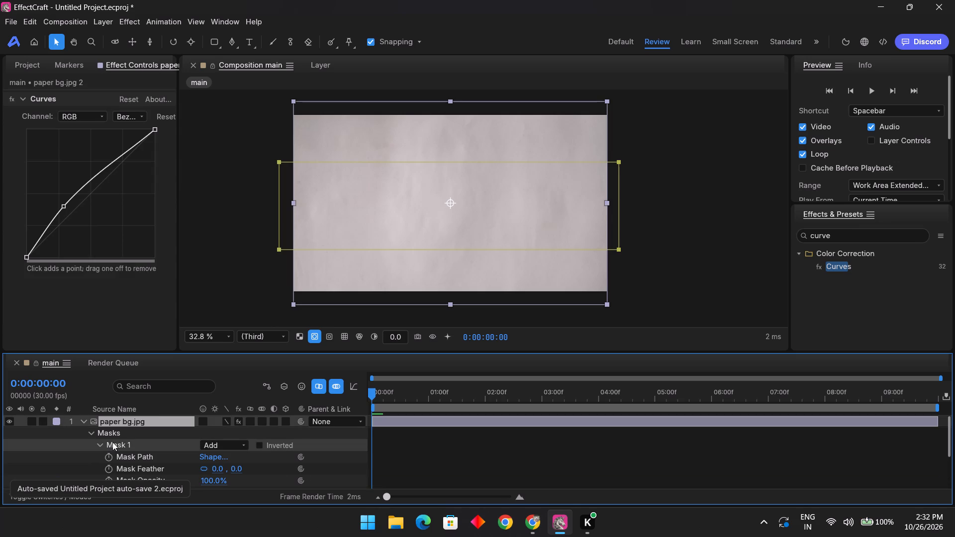
{"action": "right_click", "coordinate": [112, 442]}
{"action": "right_click", "coordinate": [120, 442]}
{"action": "double_click", "coordinate": [120, 442]}
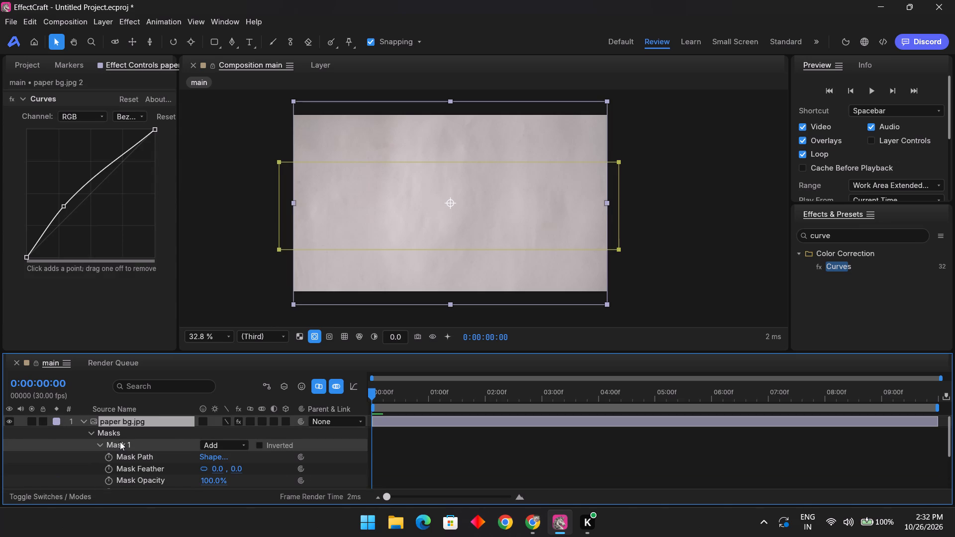
{"action": "key", "text": "ctrl+c"}
{"action": "key", "text": "ctrl+c"}
{"action": "key", "text": "ctrl+c"}
{"action": "key", "text": "ctrl+c"}
{"action": "left_click", "coordinate": [120, 442]}
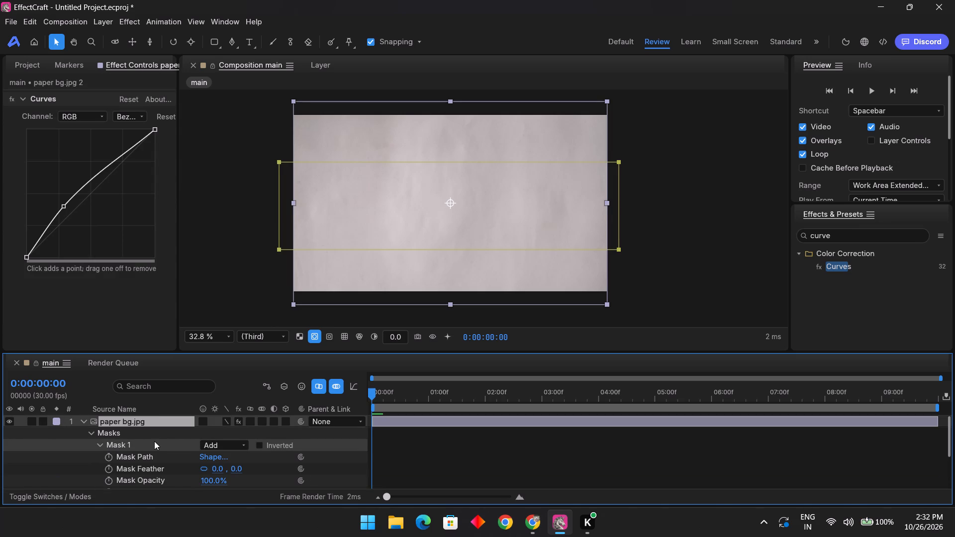
{"action": "double_click", "coordinate": [155, 443]}
{"action": "key", "text": "ctrl+c"}
{"action": "key", "text": "ctrl+c"}
{"action": "left_click", "coordinate": [155, 445]}
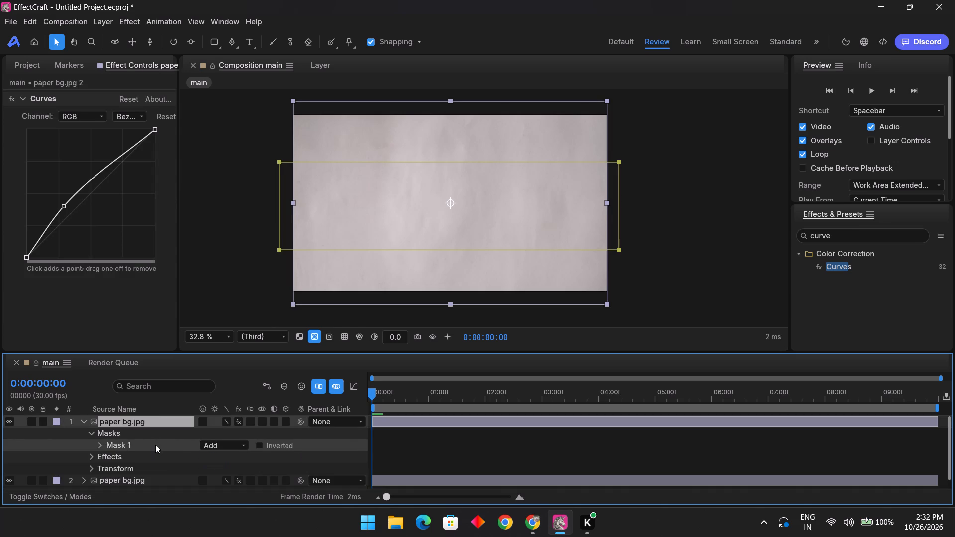
{"action": "key", "text": "ctrl+c"}
{"action": "key", "text": "ctrl+c"}
{"action": "key", "text": "ctrl+c"}
{"action": "key", "text": "ctrl+c"}
Select the lower paper bg.jpg layer and paste the copied item onto it.
{"action": "scroll", "coordinate": [155, 445], "scroll_direction": "down", "scroll_amount": 3}
{"action": "left_click", "coordinate": [143, 472]}
{"action": "left_click", "coordinate": [142, 472]}
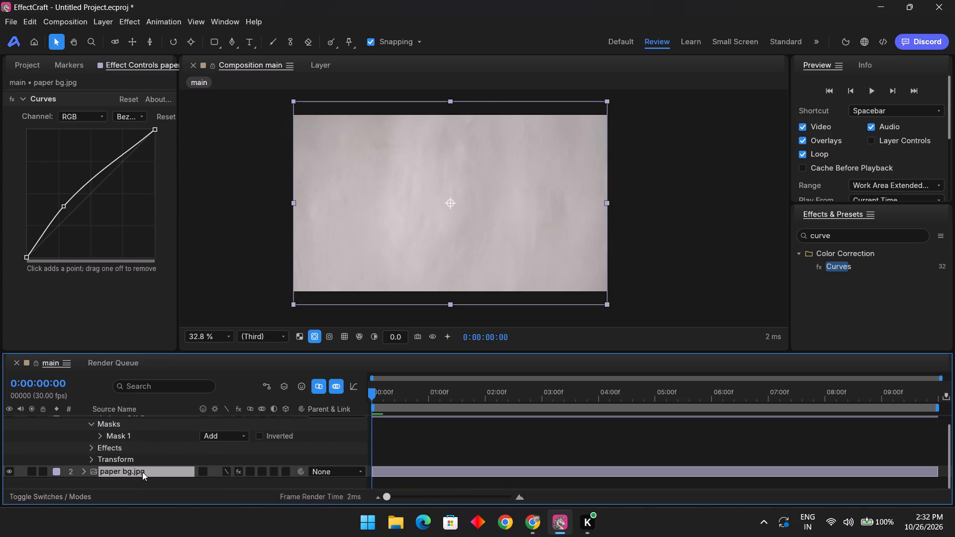
{"action": "key", "text": "ctrl+v"}
{"action": "scroll", "coordinate": [142, 472], "scroll_direction": "down", "scroll_amount": 5}
{"action": "scroll", "coordinate": [142, 472], "scroll_direction": "up", "scroll_amount": 5}
{"action": "scroll", "coordinate": [142, 472], "scroll_direction": "down", "scroll_amount": 5}
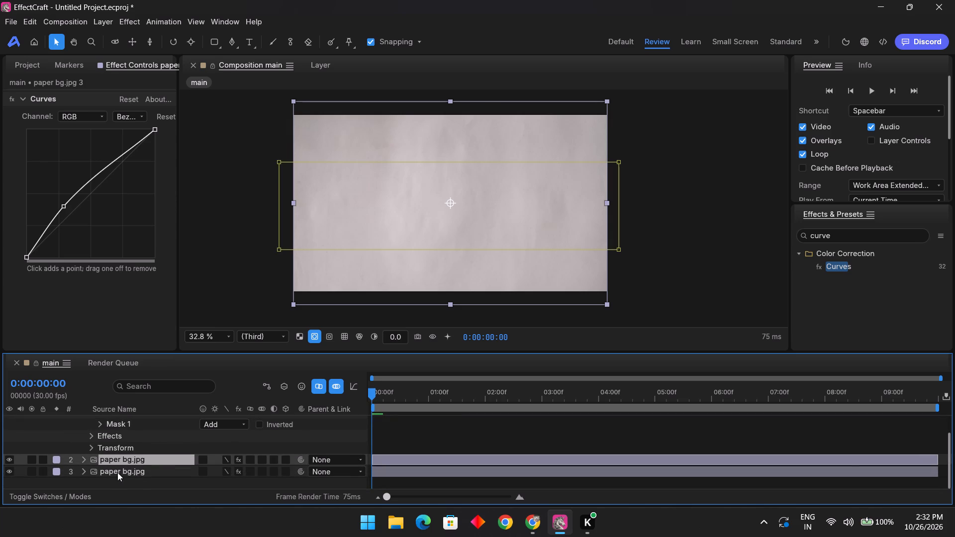
Hide the bottom paper bg.jpg layer.
{"action": "left_click", "coordinate": [117, 472]}
{"action": "left_click", "coordinate": [5, 472]}
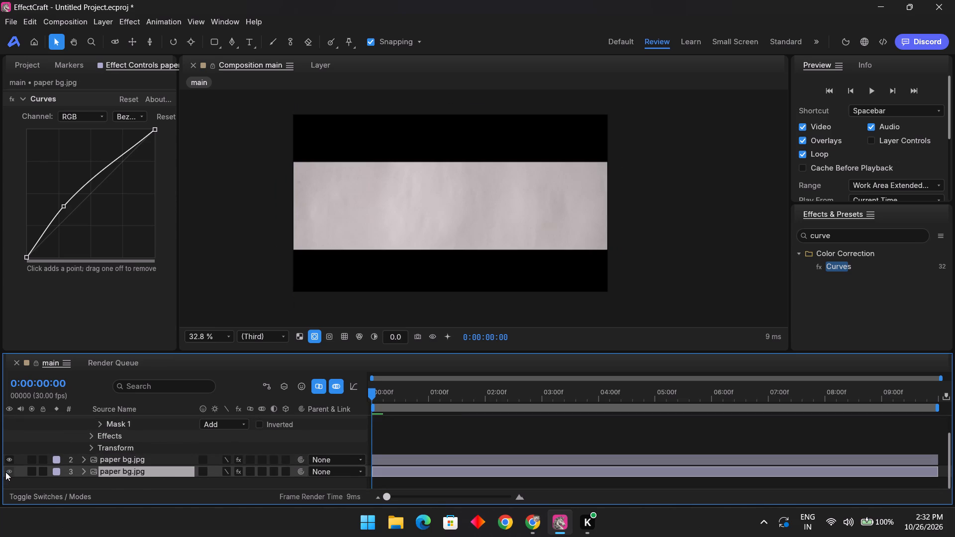
Switch back to the Chrome tutorial to check the mask pasting step.
{"action": "left_click", "coordinate": [544, 517]}
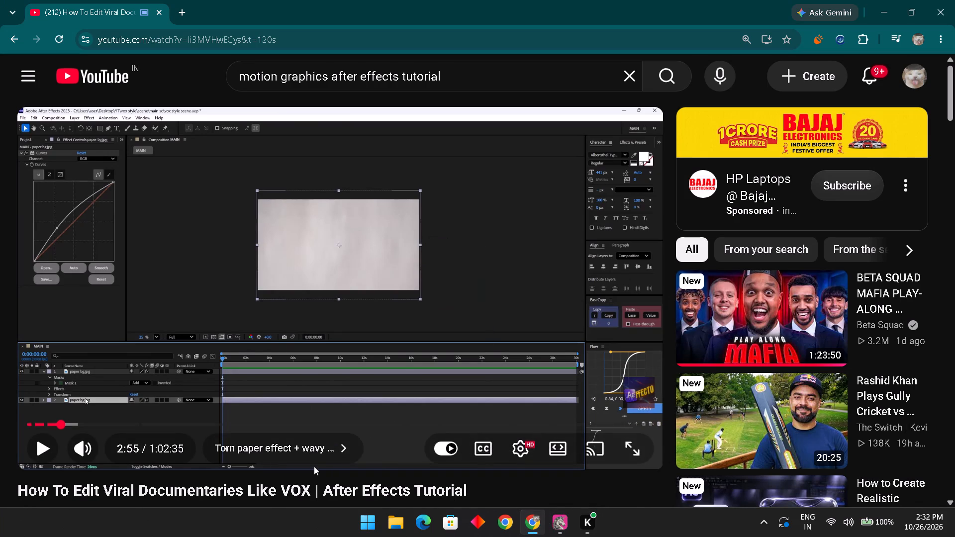
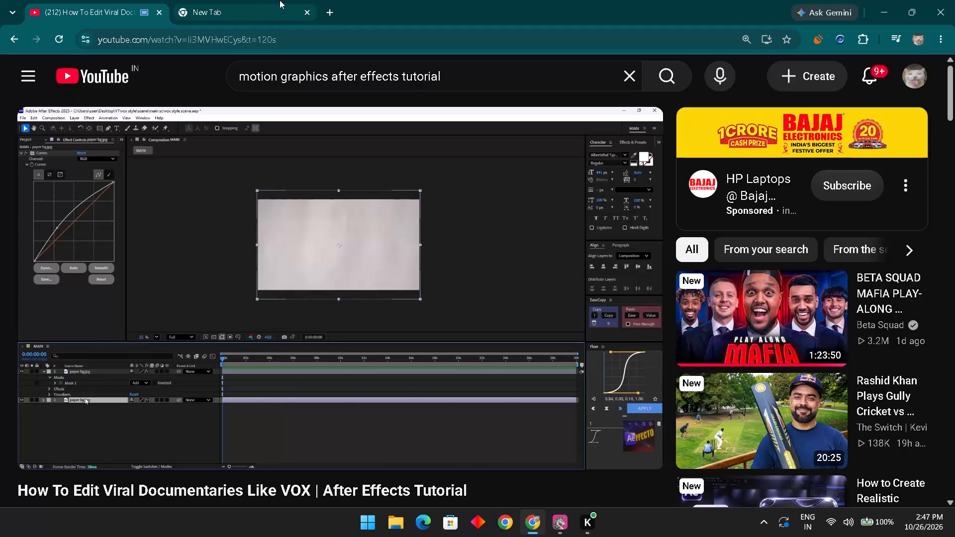
Play the tutorial to examine how the mask on the lower paper bg.jpg layer is pasted and set up, pausing at 3:02.
{"action": "left_click", "coordinate": [280, 0]}
{"action": "left_click", "coordinate": [131, 0]}
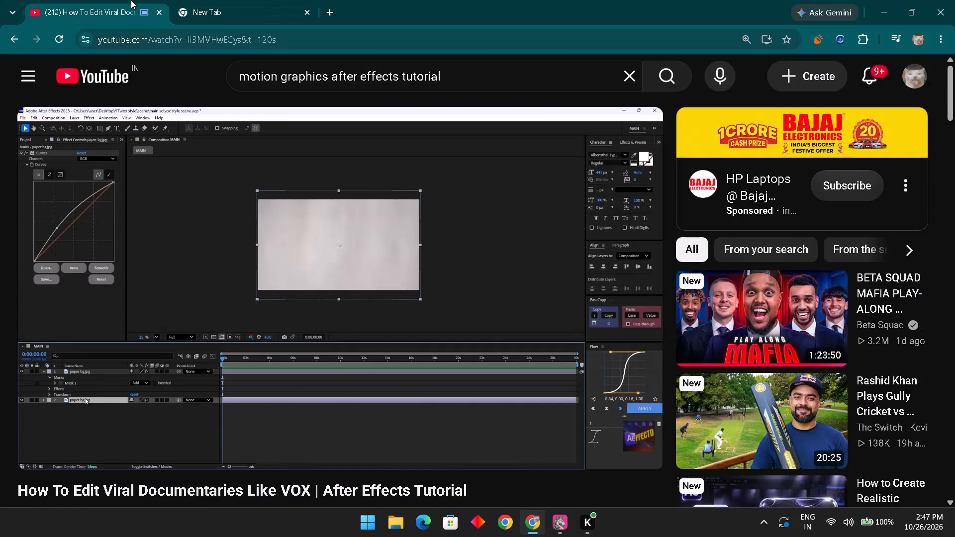
{"action": "left_click", "coordinate": [215, 261]}
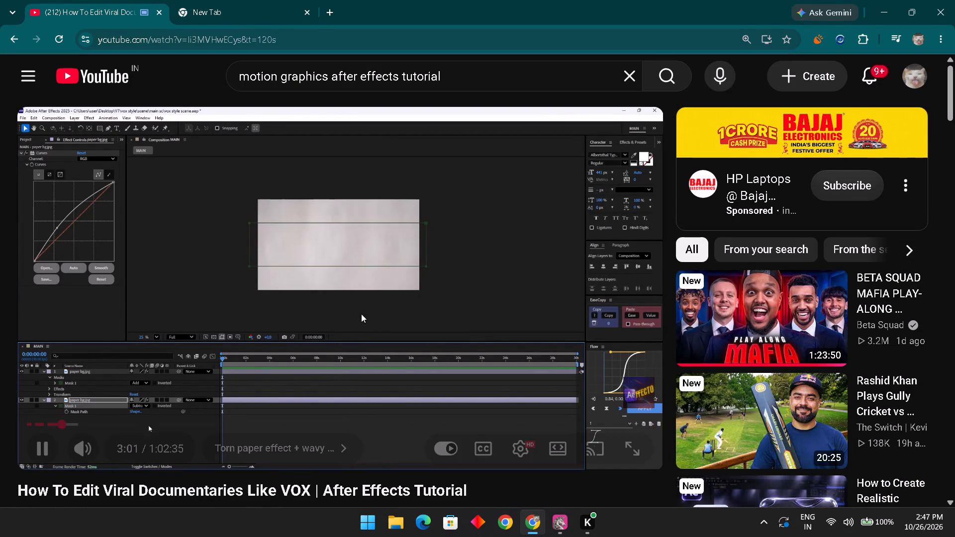
{"action": "left_click", "coordinate": [371, 283]}
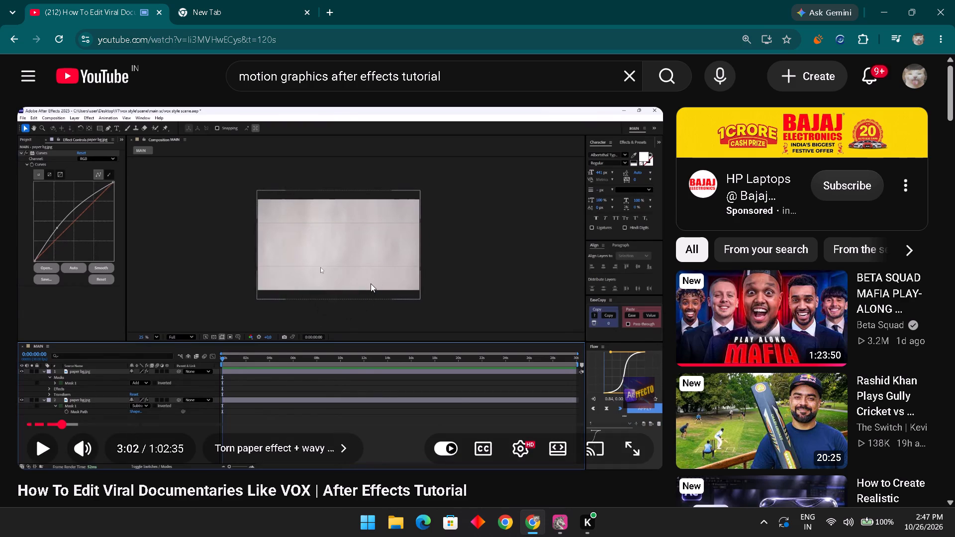